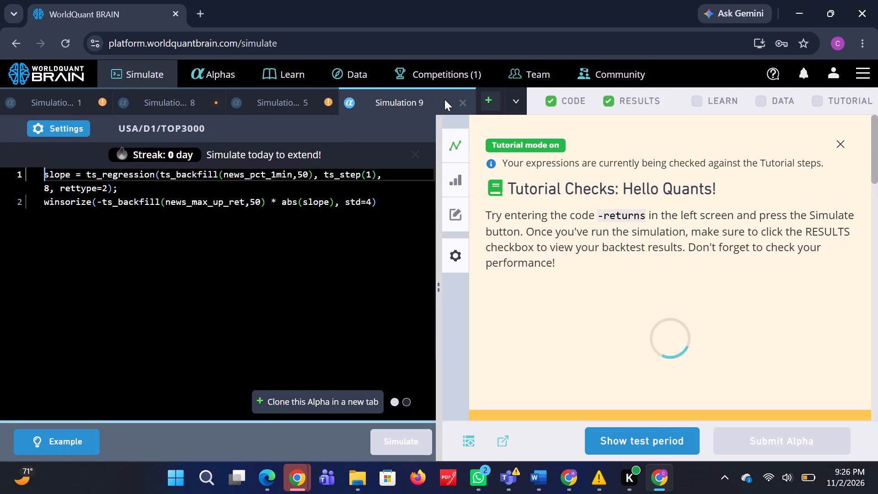
Show the test period for Simulation 9 and expand the failed checks under IS Testing Status.
click(660, 439)
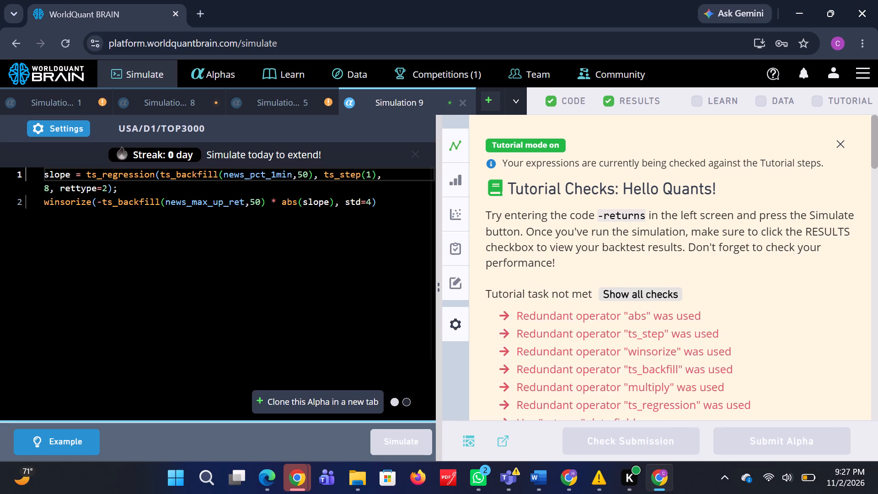
scroll(675, 374, down, 4)
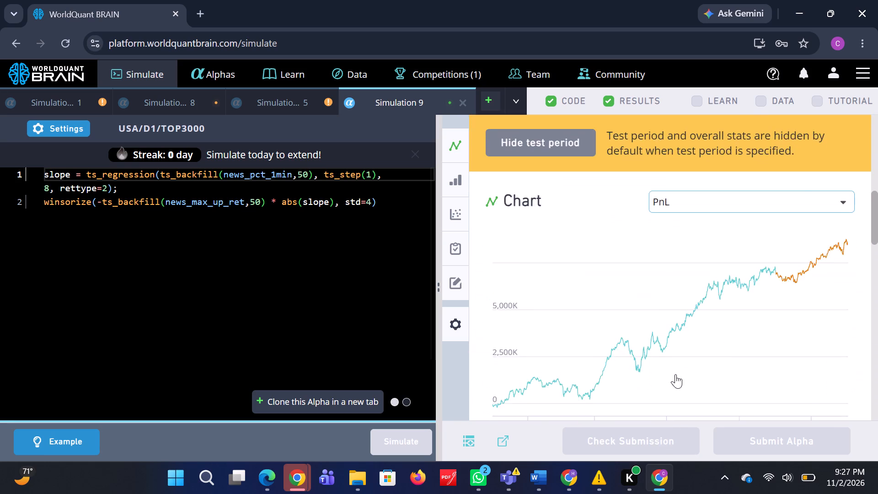
scroll(675, 374, down, 5)
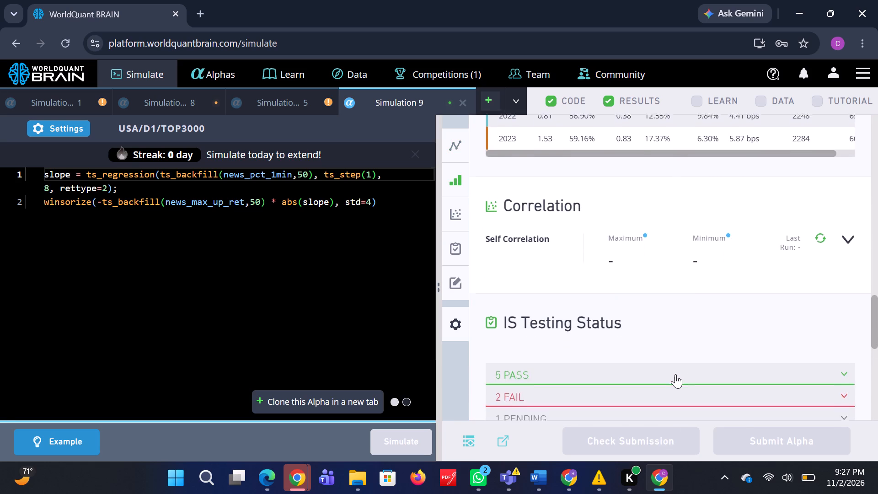
scroll(675, 374, down, 1)
double_click(669, 363)
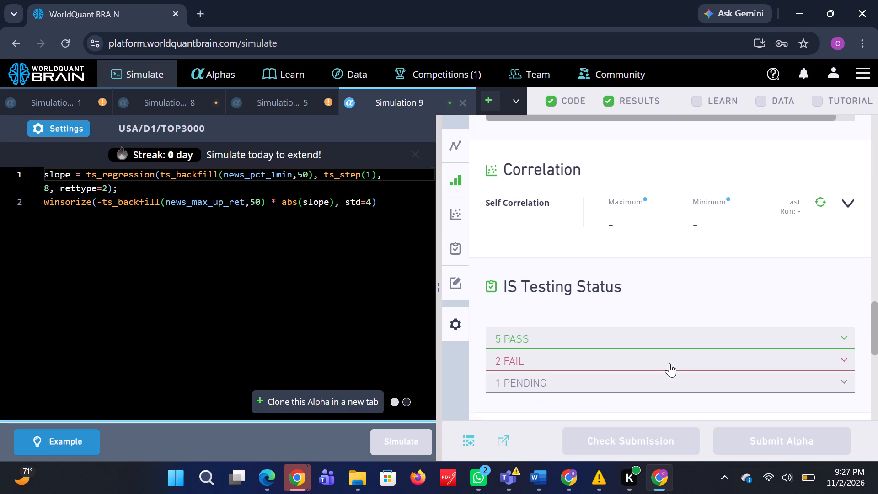
click(669, 363)
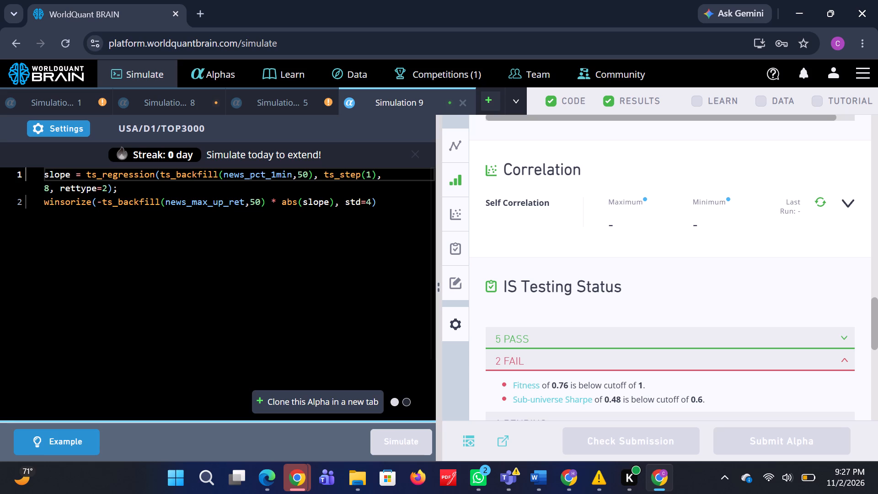
Review the Simulation 9 settings and close them without changes.
click(78, 131)
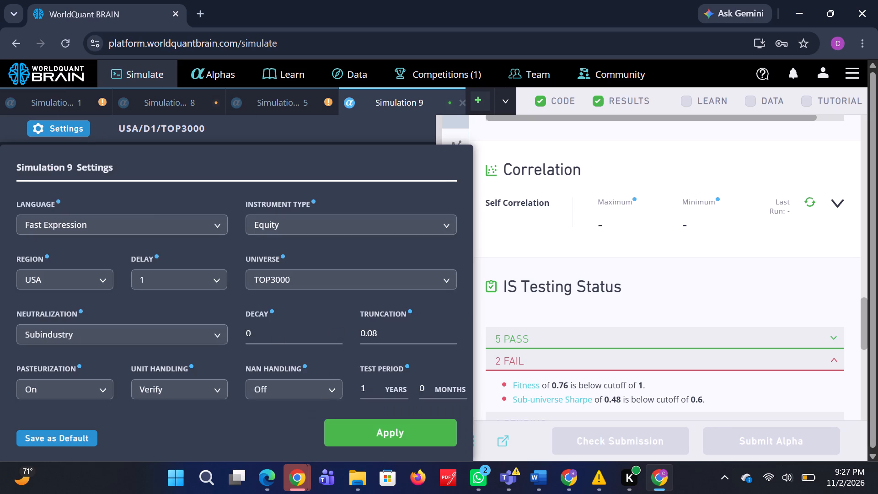
click(559, 319)
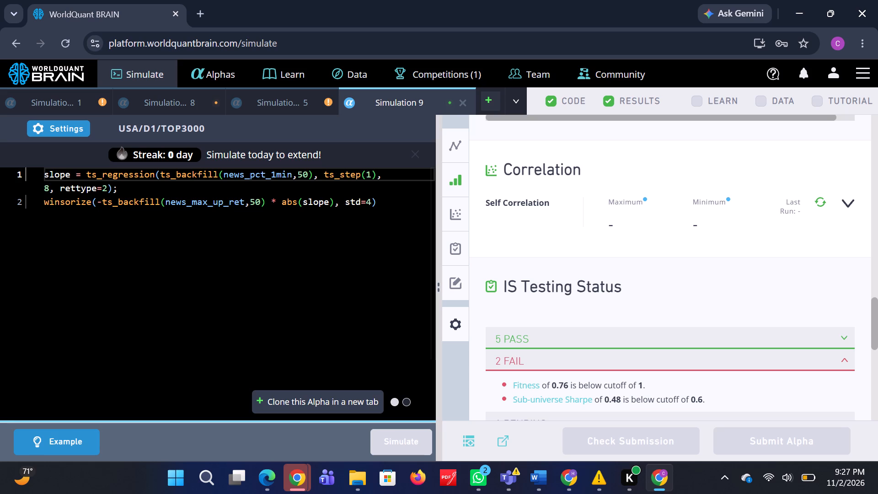
Set the lookback of both ts_backfill calls in Simulation 9 to 10 and run the simulation.
click(305, 172)
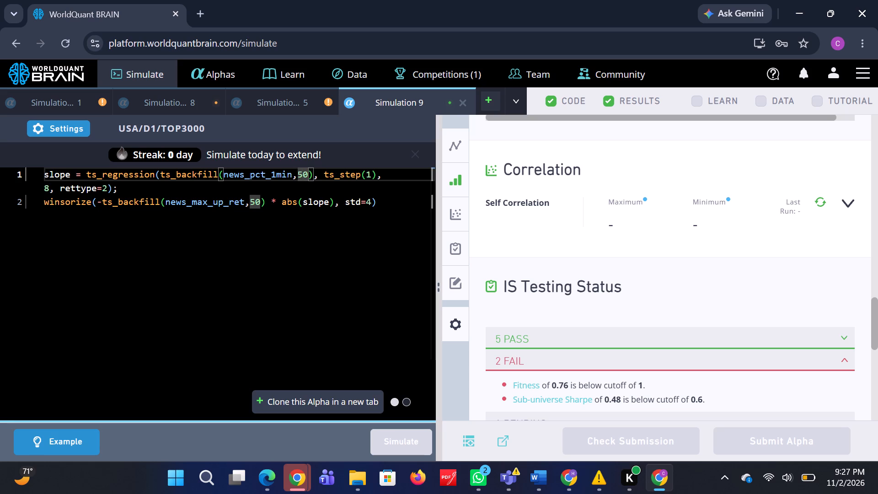
key(BackSpace)
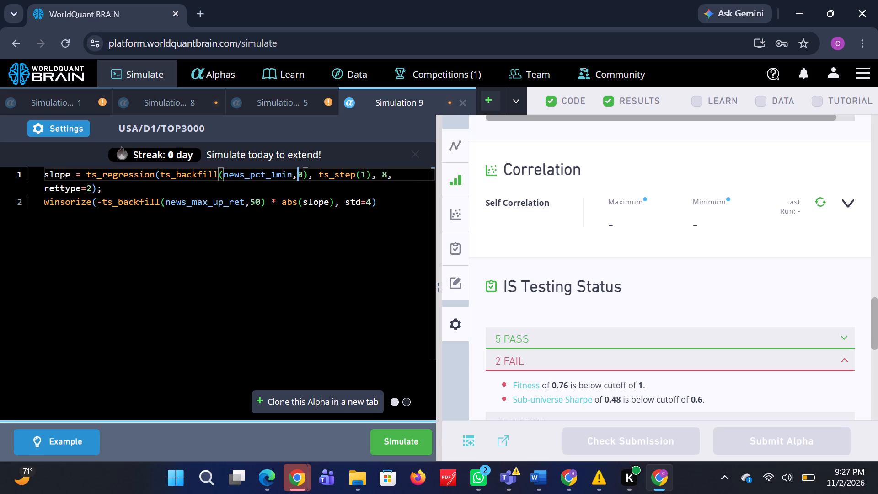
key(1)
click(254, 202)
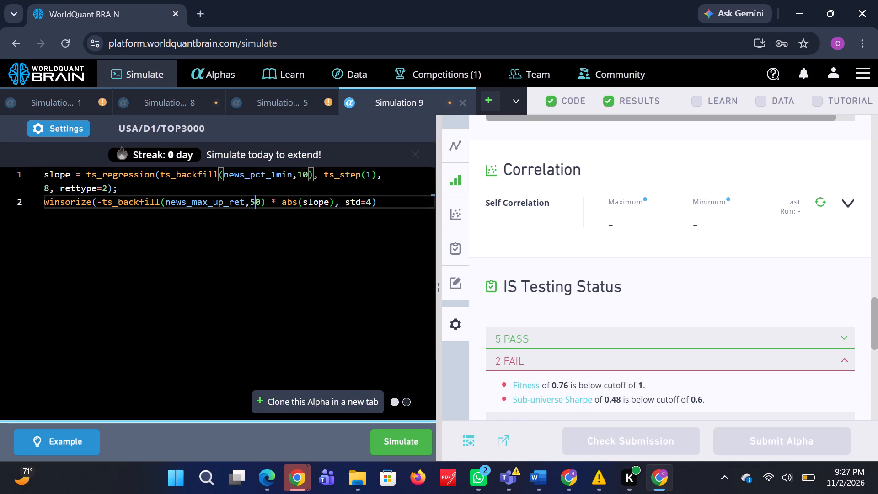
key(BackSpace)
key(1)
click(390, 443)
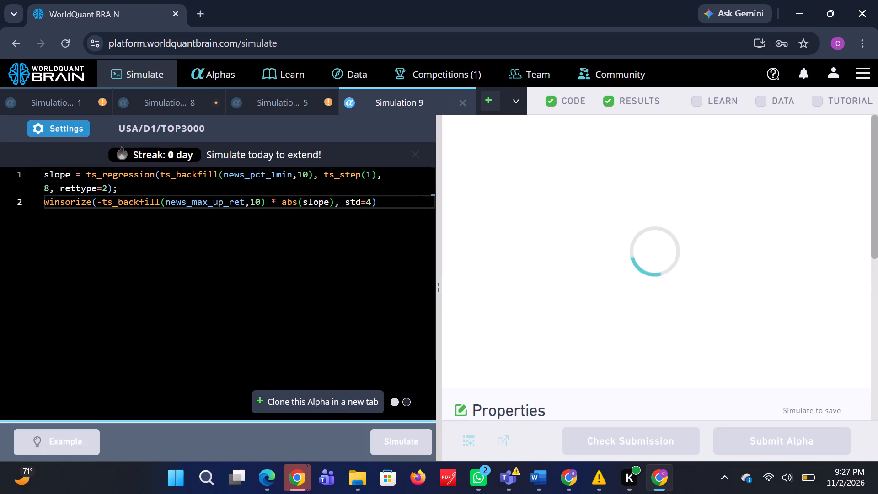
Close the Simulation 5, Simulation 8 and Simulation 1 tabs, discarding unsimulated code.
click(285, 94)
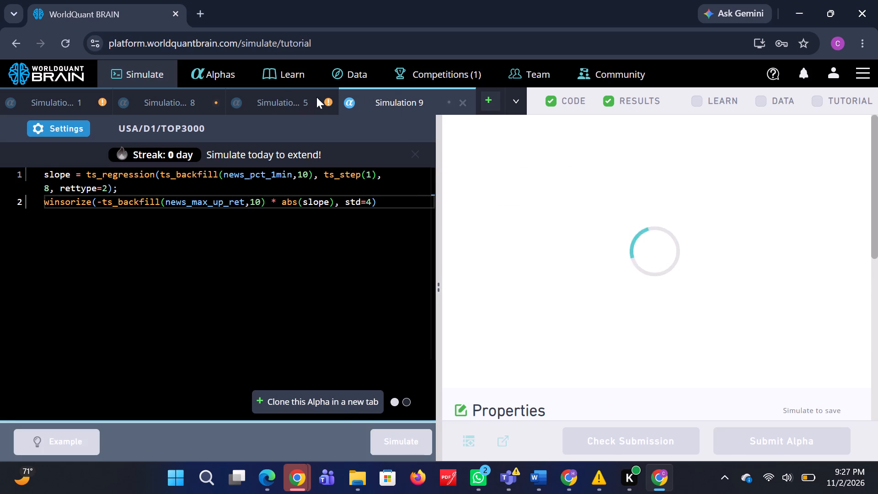
click(346, 101)
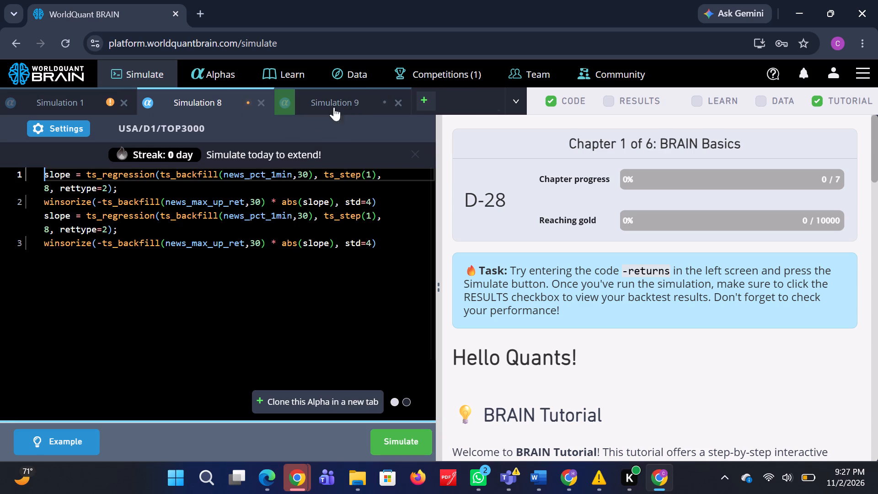
click(260, 103)
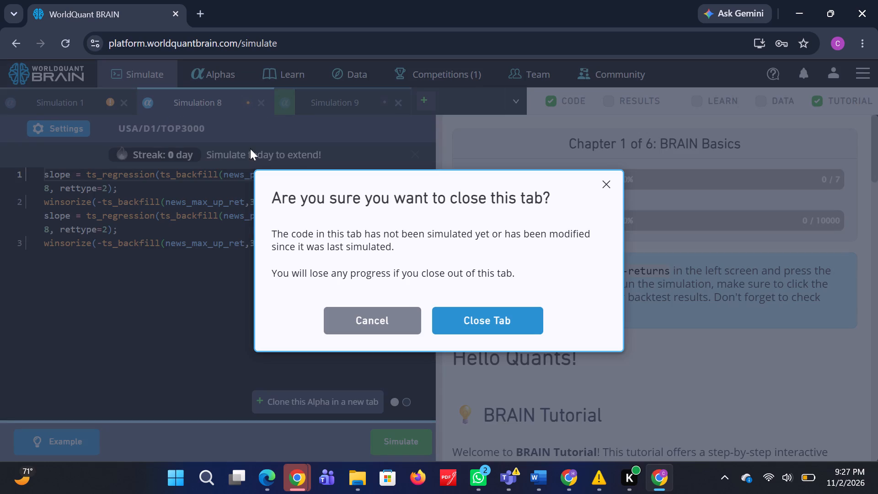
click(471, 310)
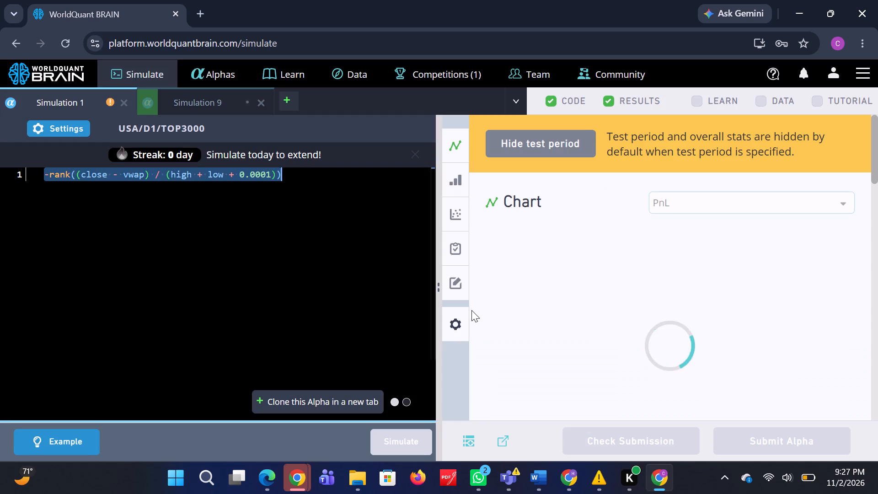
click(127, 102)
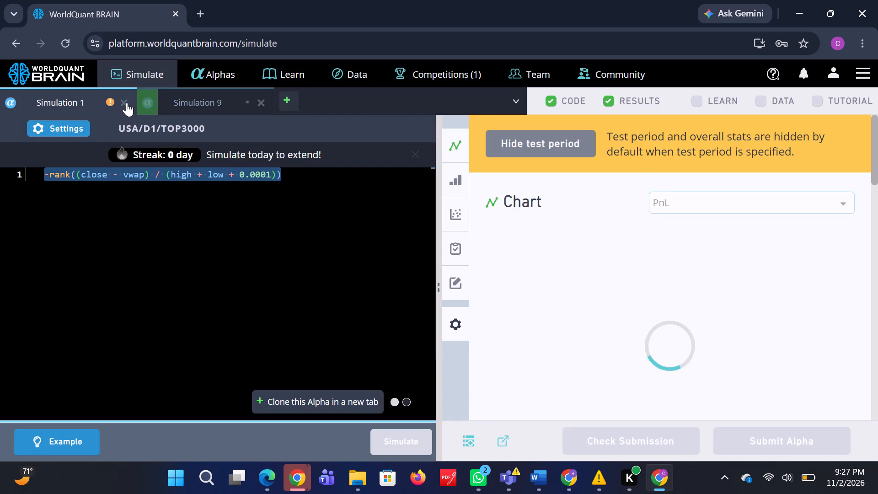
Paste the copied implied-volatility alpha, ending in ts_decay_linear(group_zscore(a/b,sector),10), into a new simulation tab and simulate it.
click(147, 106)
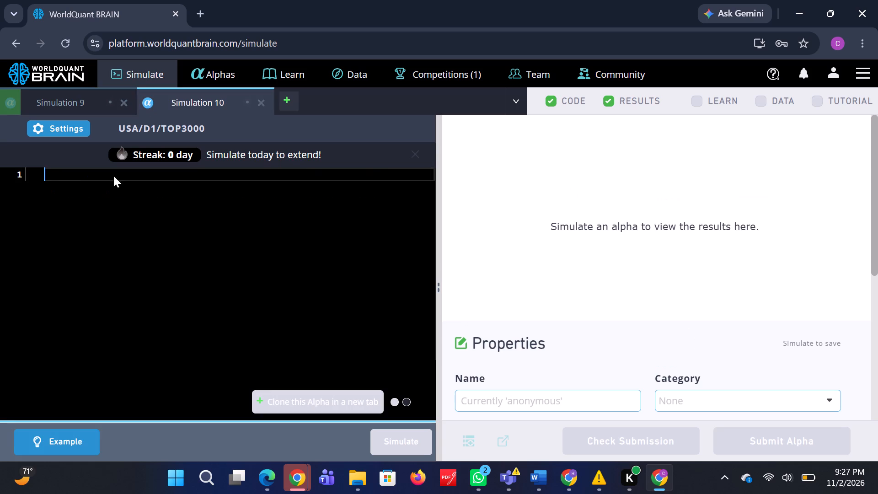
click(84, 186)
key(ctrl+v)
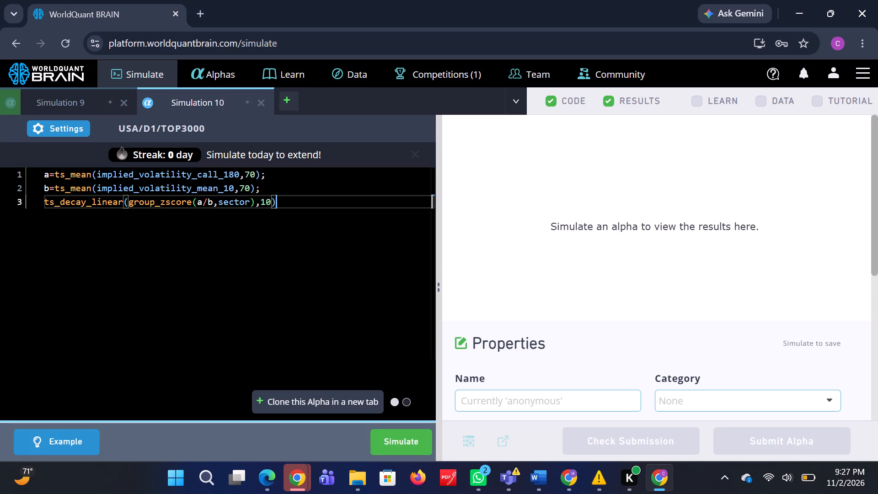
click(395, 444)
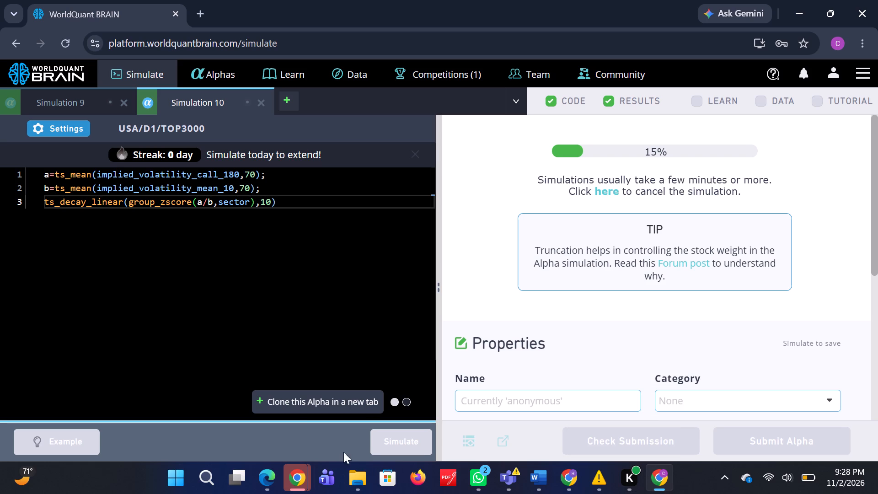
Switch to the TradingView chart in Microsoft Edge and change its symbol to EURUSD.
click(272, 477)
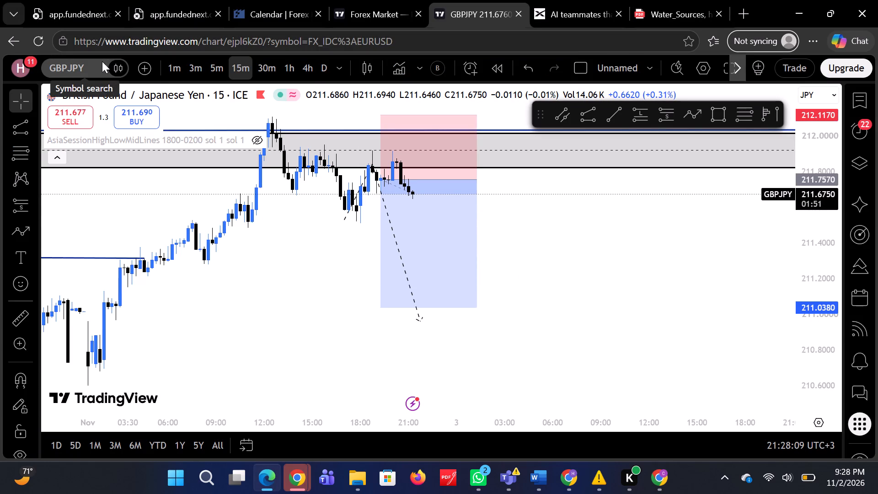
click(91, 68)
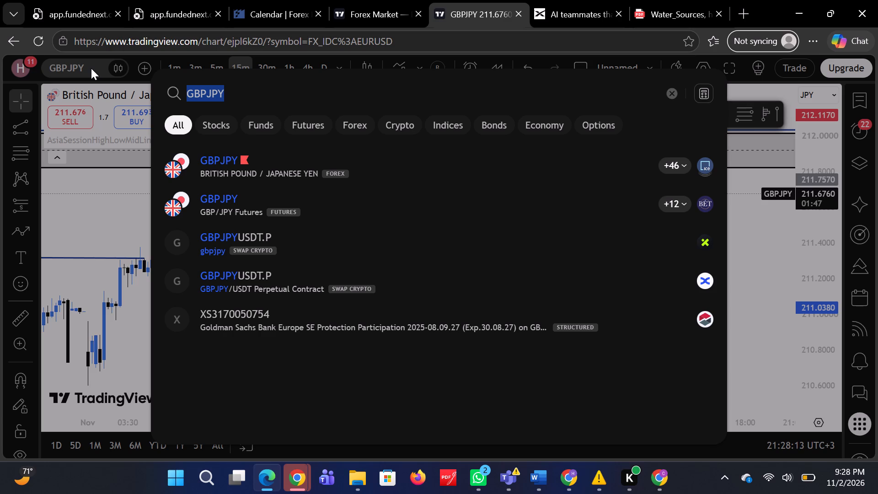
key(BackSpace)
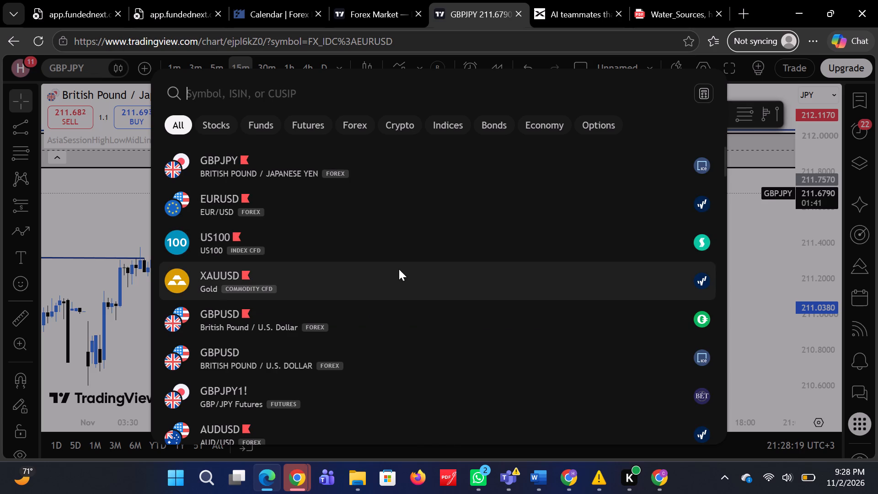
click(389, 202)
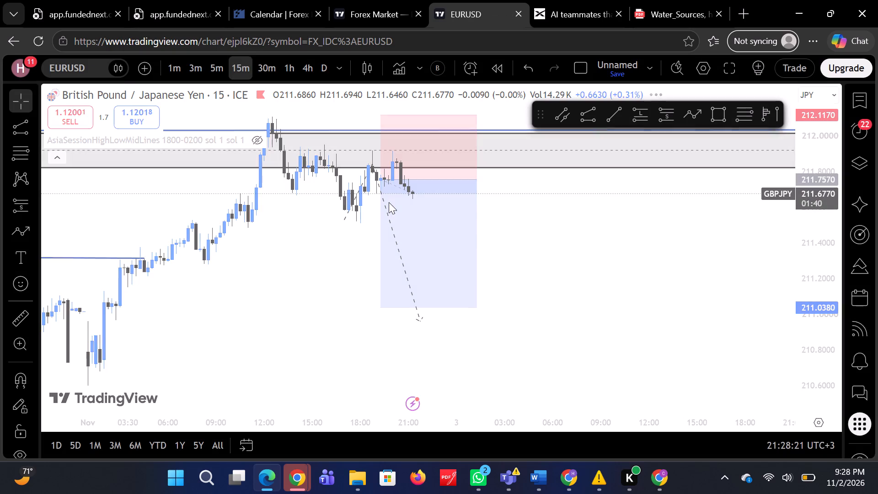
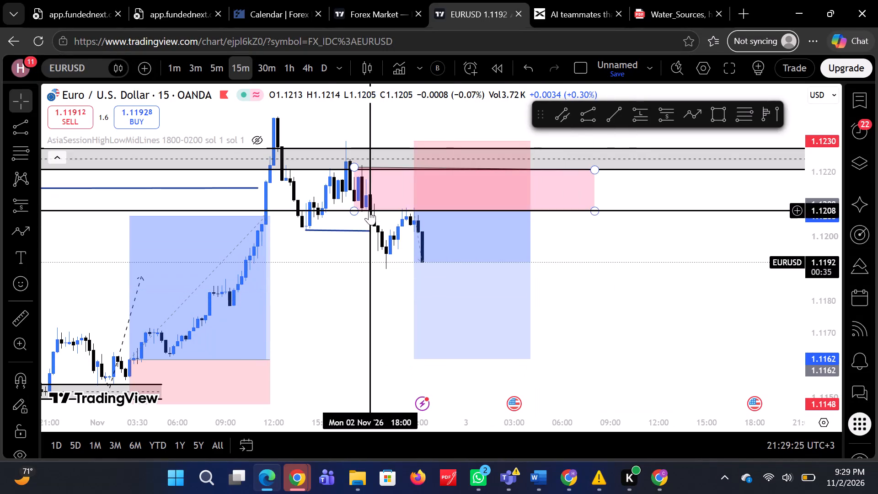
Change the TradingView chart symbol to GBPJPY, British Pound / Japanese Yen, and view its chart.
click(86, 63)
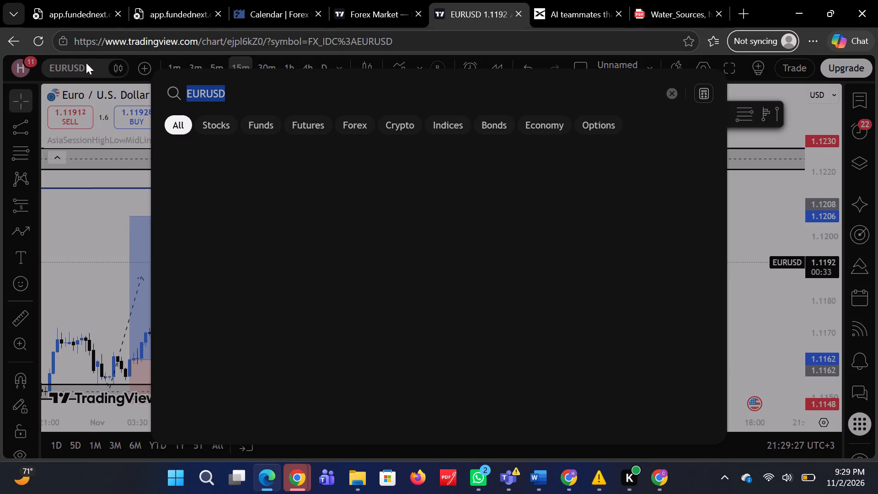
key(BackSpace)
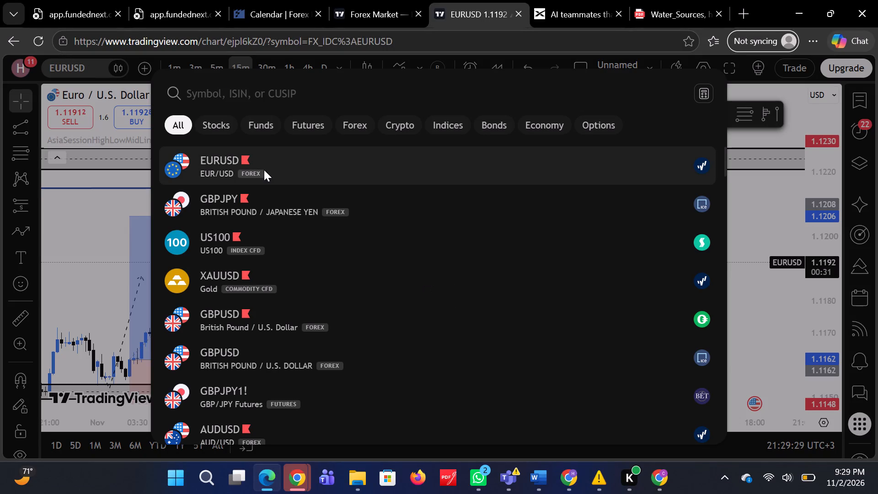
click(276, 219)
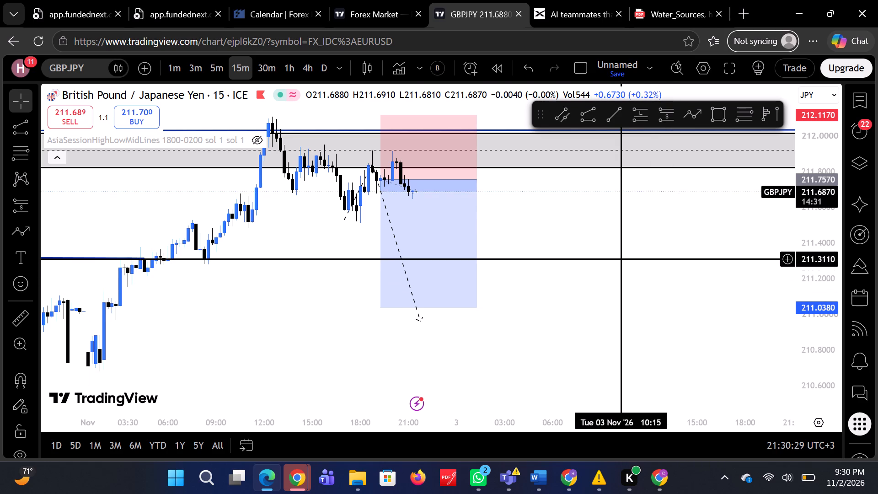
Switch to WorldQuant BRAIN in Chrome, show Simulation 10's test period and run its submission check.
click(659, 478)
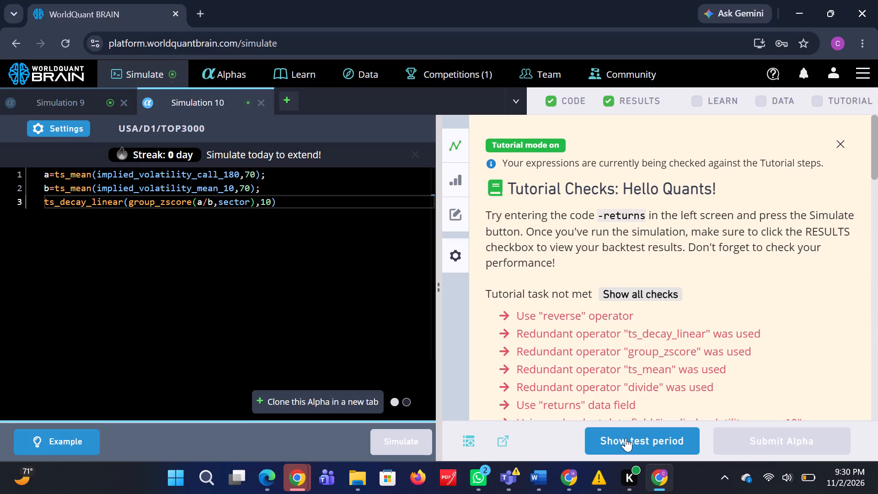
click(626, 438)
click(626, 438)
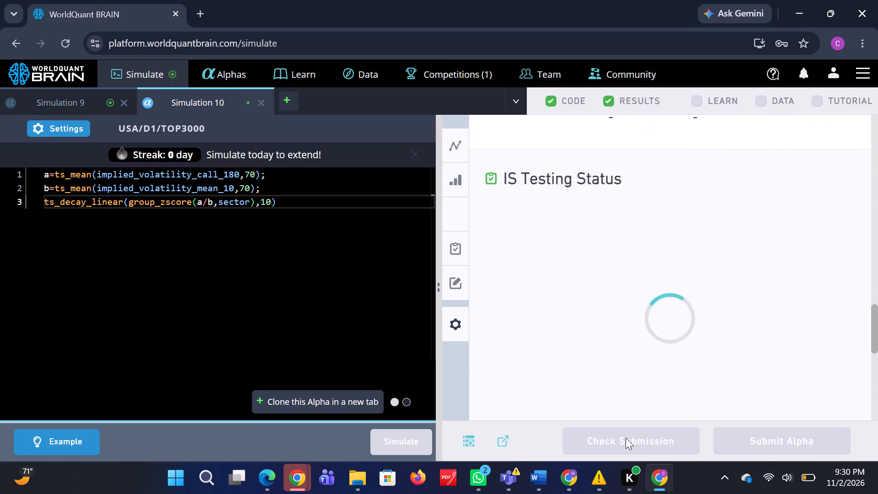
Show the test period for Simulation 9 and examine the failed tests in its IS Testing Status.
click(94, 105)
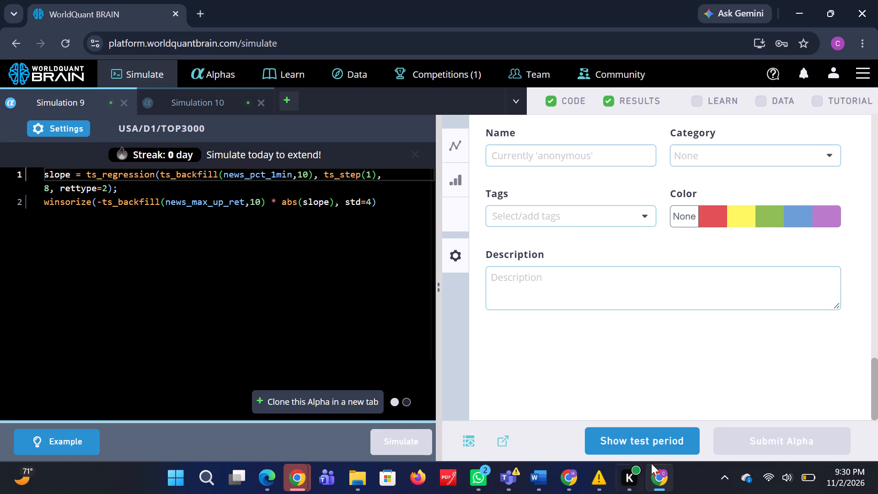
click(662, 449)
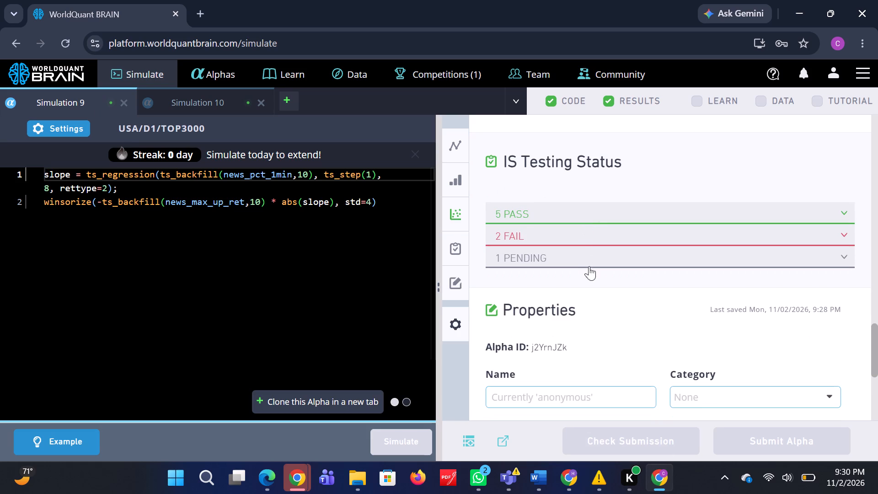
click(588, 237)
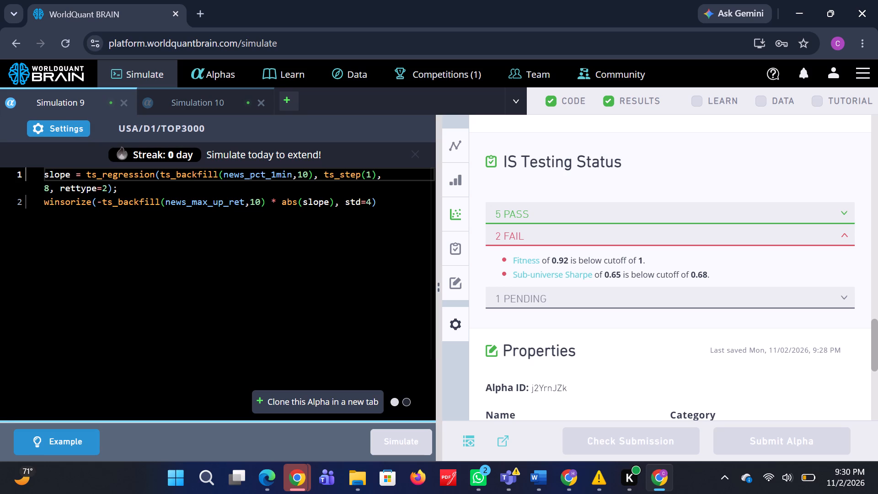
Set the ts_regression lookback in Simulation 9 to 10 and run the simulation.
click(50, 188)
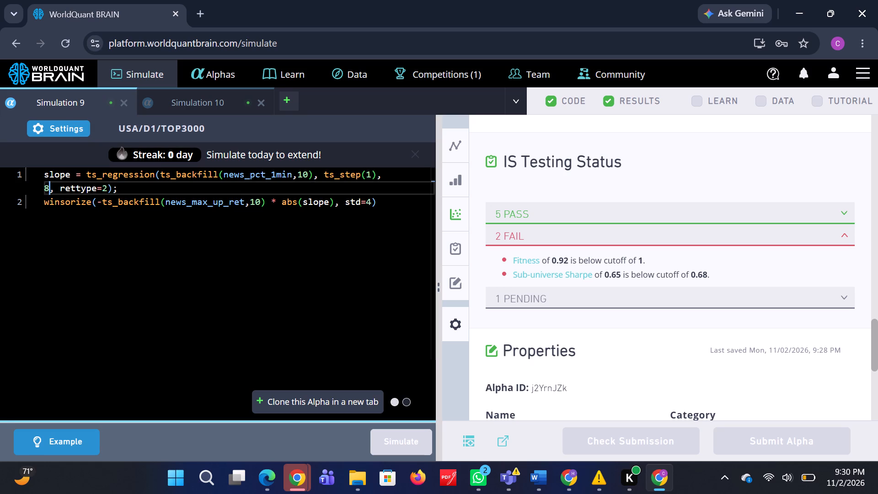
key(BackSpace)
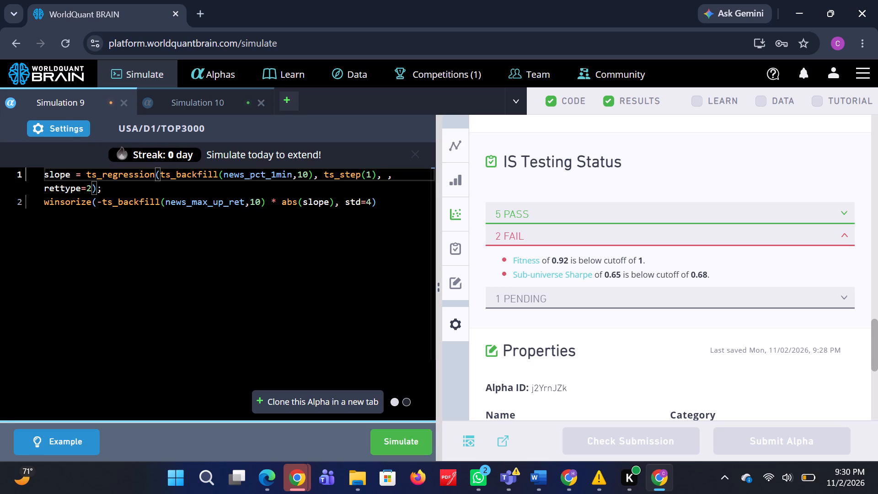
text(10)
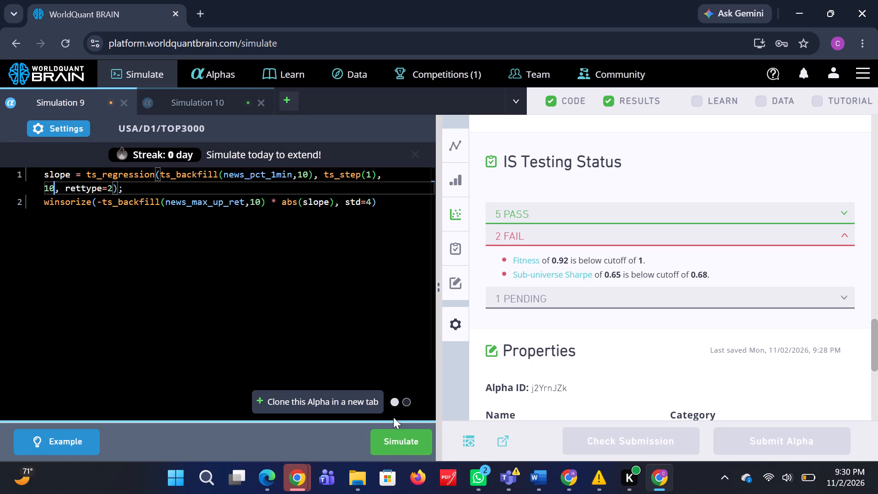
click(409, 446)
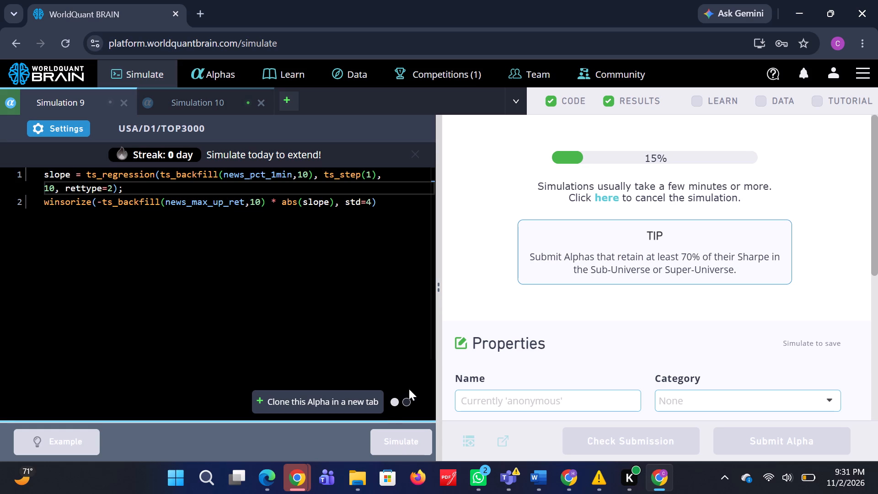
Review Simulation 10's results and examine the failed test in its IS Testing Status.
click(226, 105)
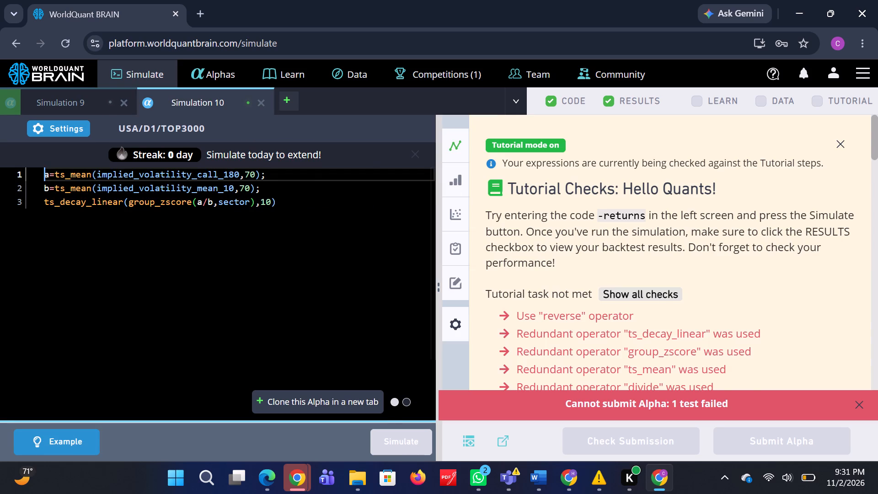
scroll(539, 261, down, 3)
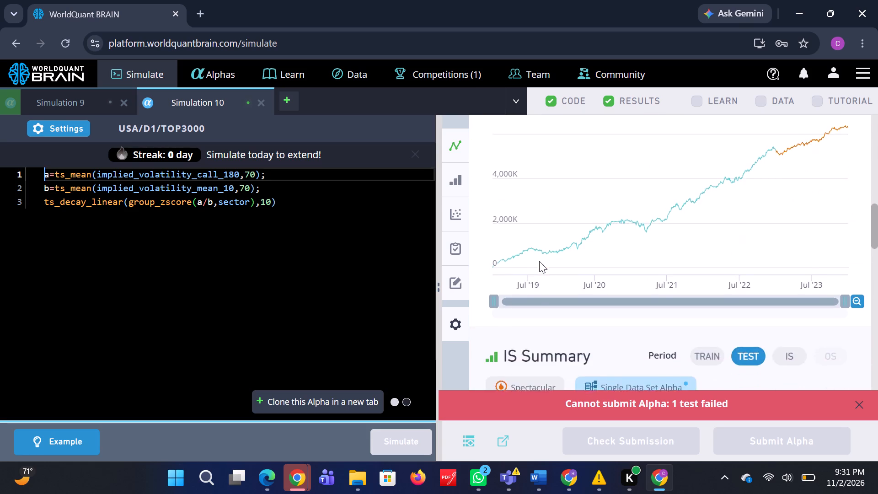
scroll(539, 261, down, 3)
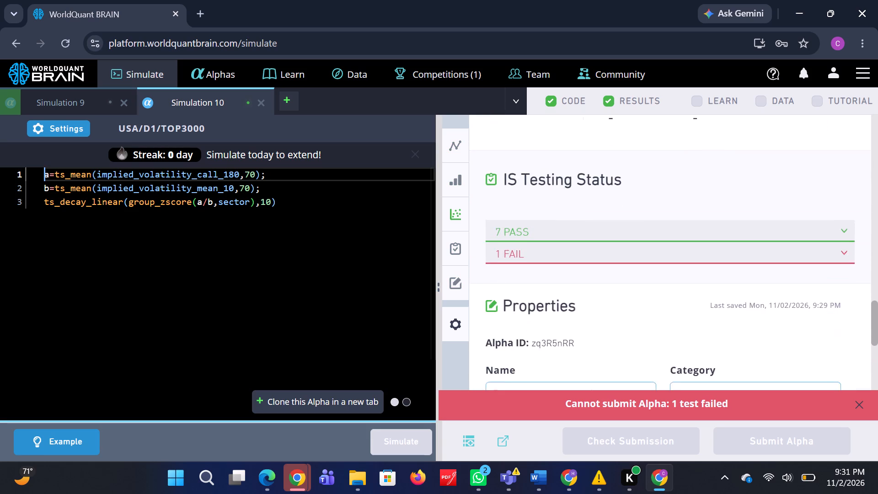
scroll(539, 261, down, 1)
click(567, 228)
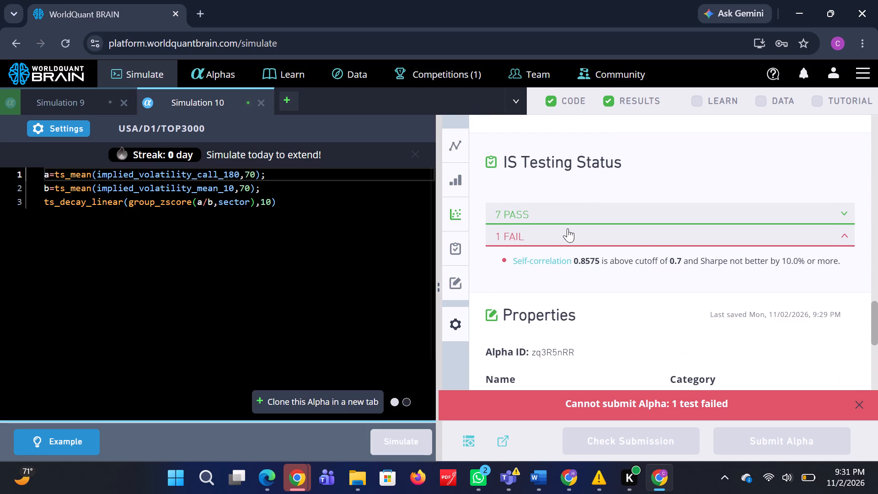
Set Simulation 10's neutralization to Industry, apply the settings and run the simulation.
click(56, 130)
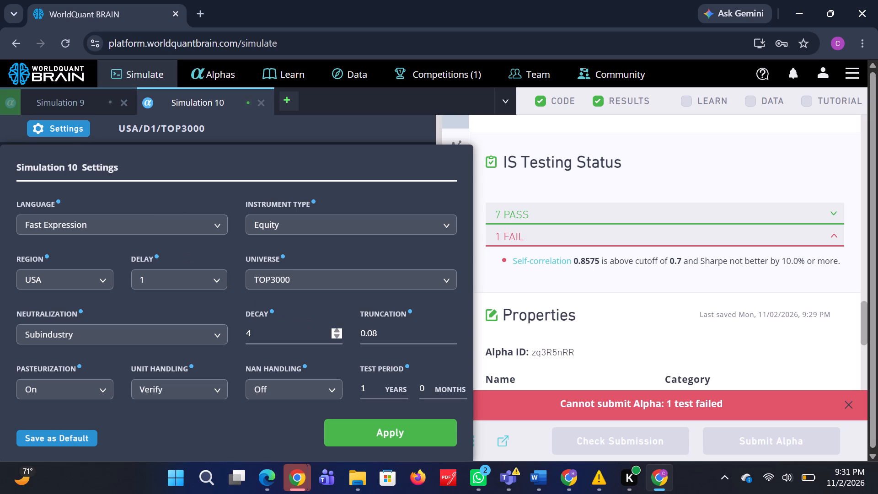
click(216, 337)
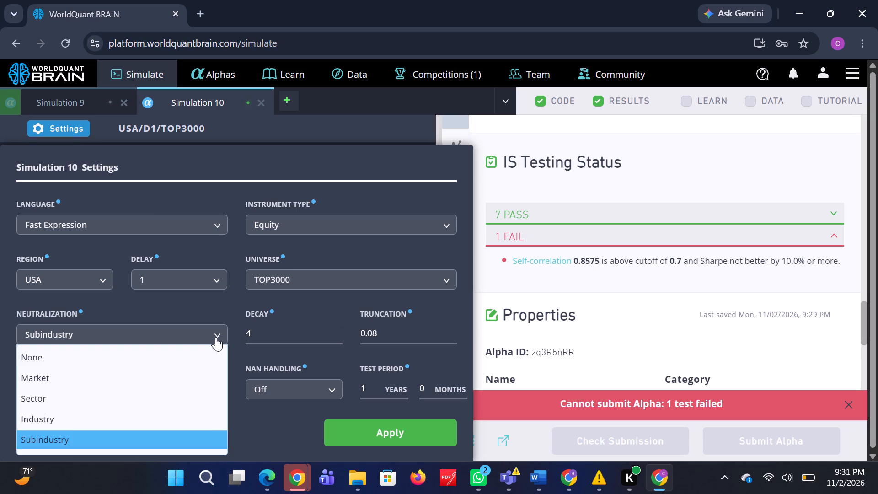
click(129, 421)
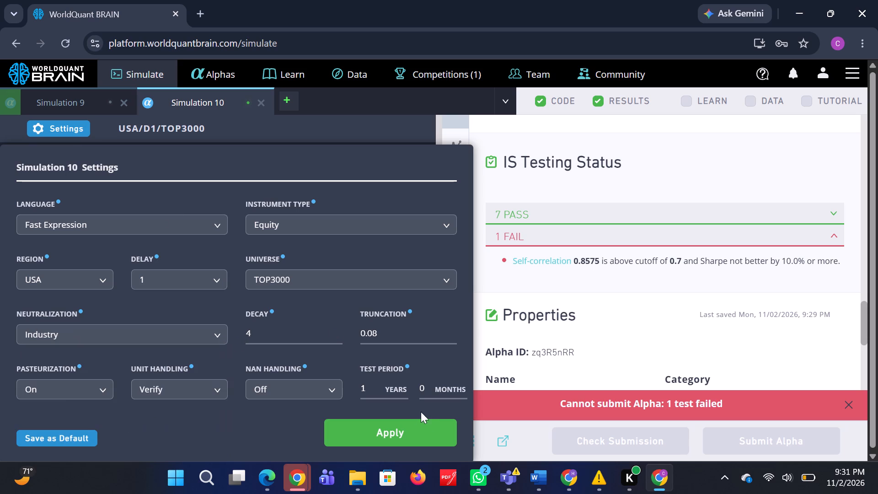
click(416, 431)
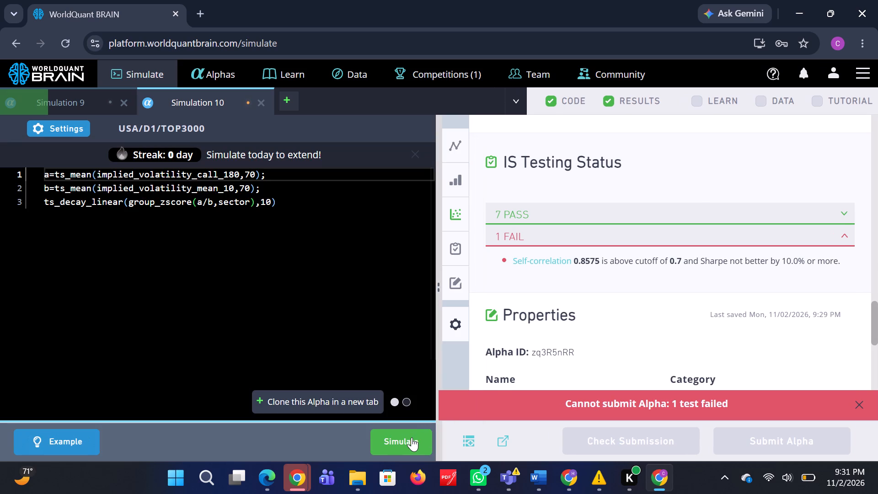
click(411, 438)
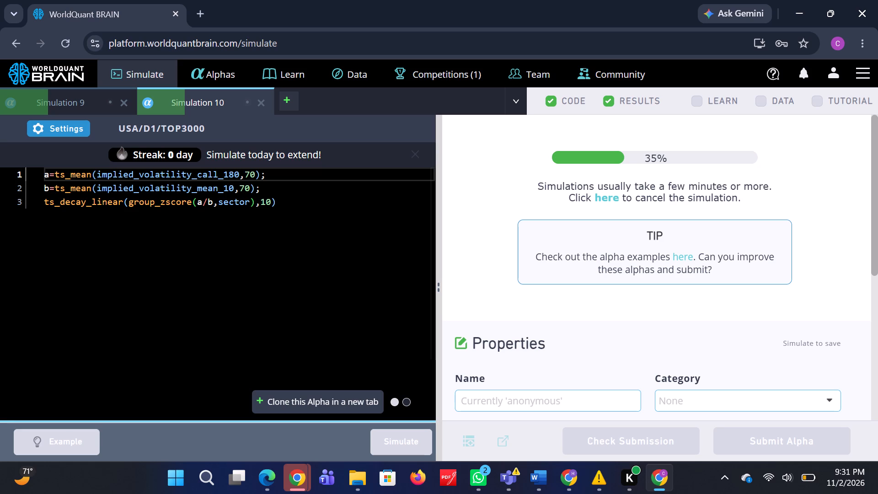
Switch to the TradingView chart in Microsoft Edge and change its symbol to EURUSD.
click(258, 479)
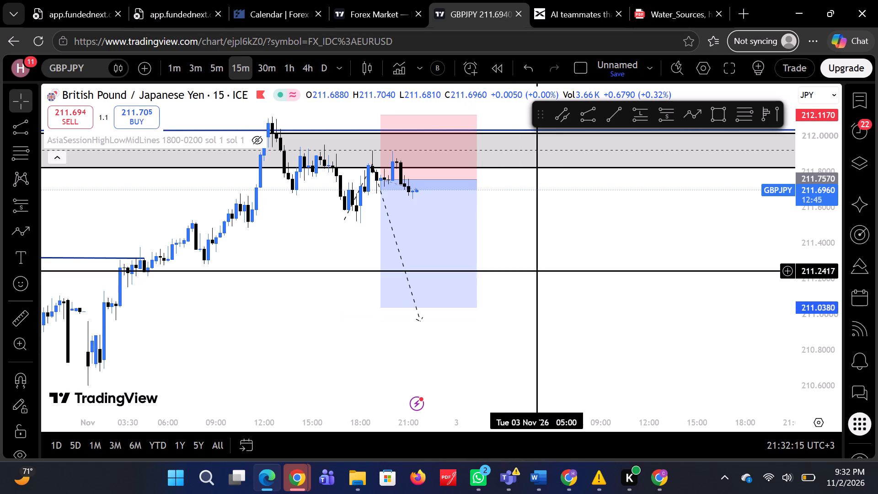
click(86, 68)
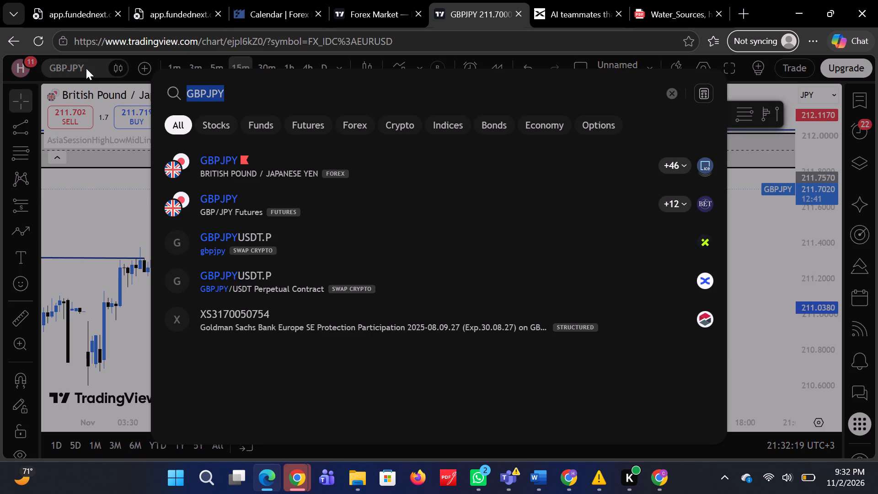
key(BackSpace)
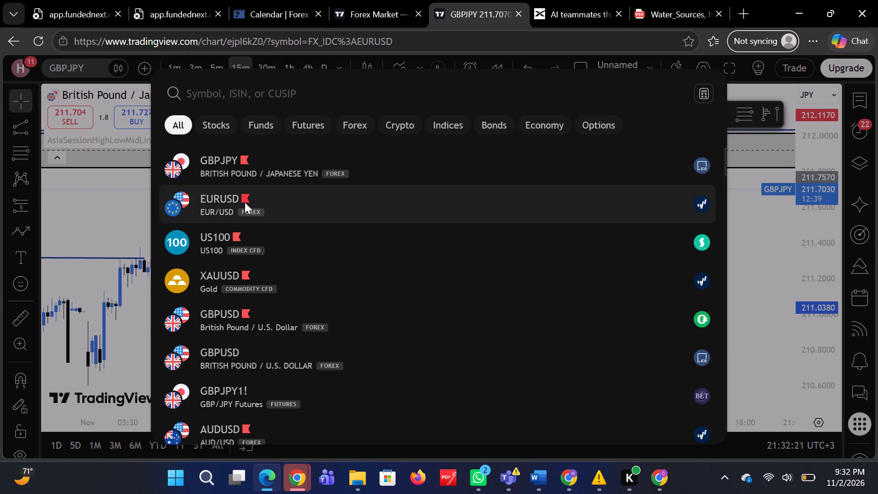
click(245, 202)
click(274, 211)
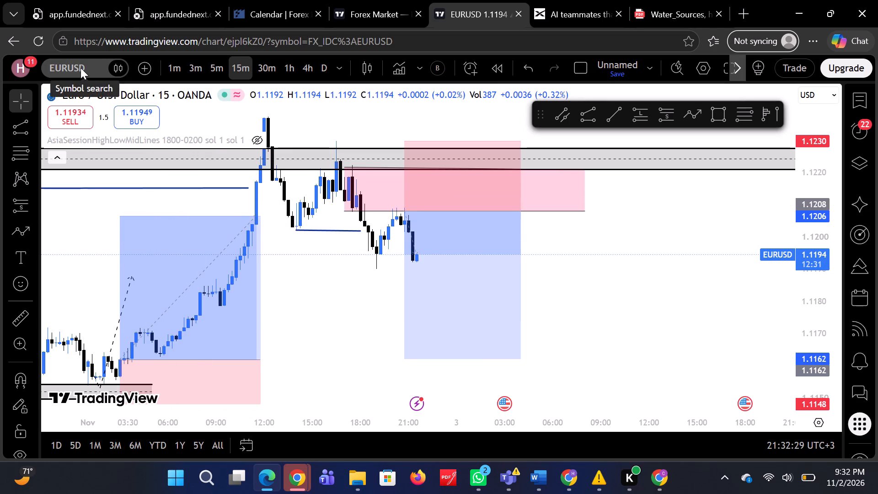
Restore the red flag on the EURUSD entry in the symbol search and return to the EURUSD chart.
click(80, 64)
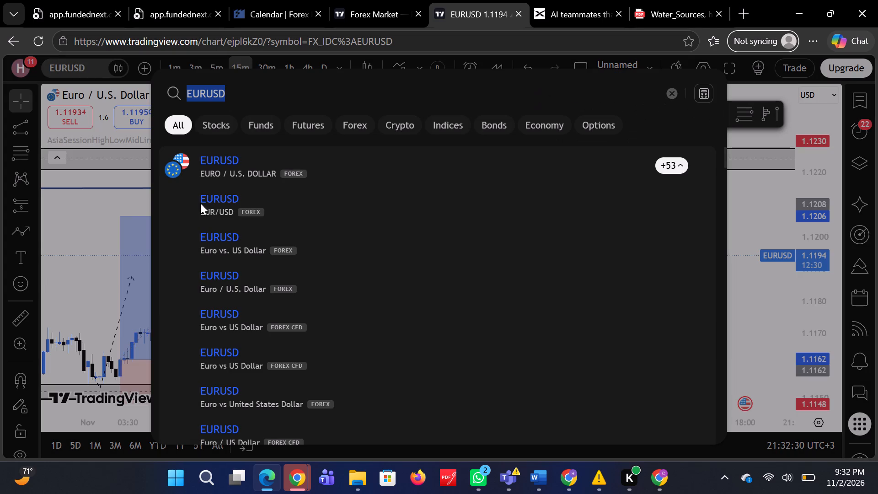
click(246, 198)
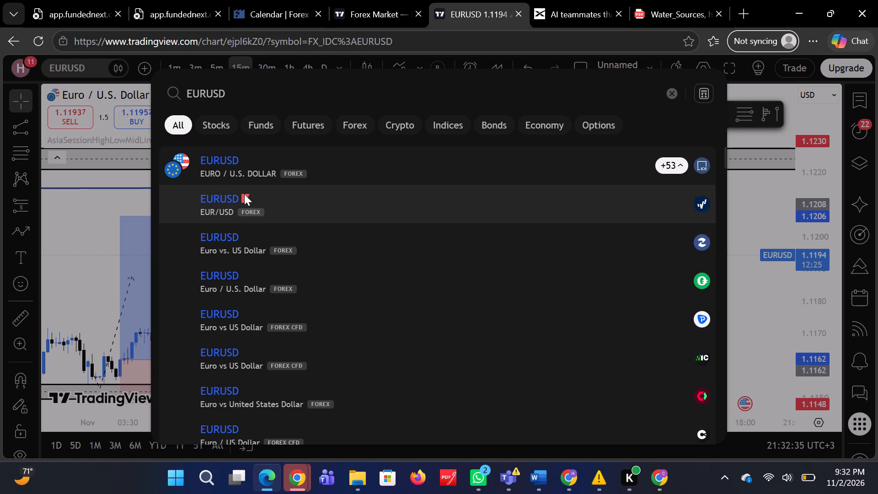
click(244, 195)
click(244, 195)
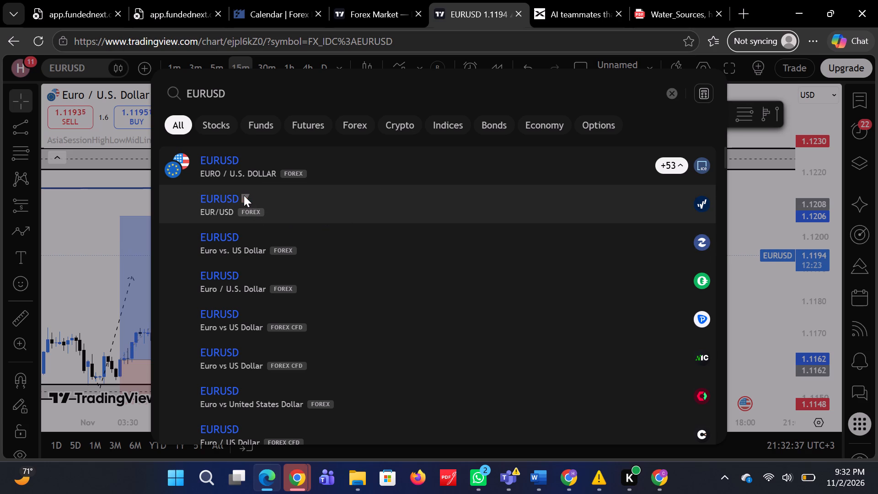
click(287, 195)
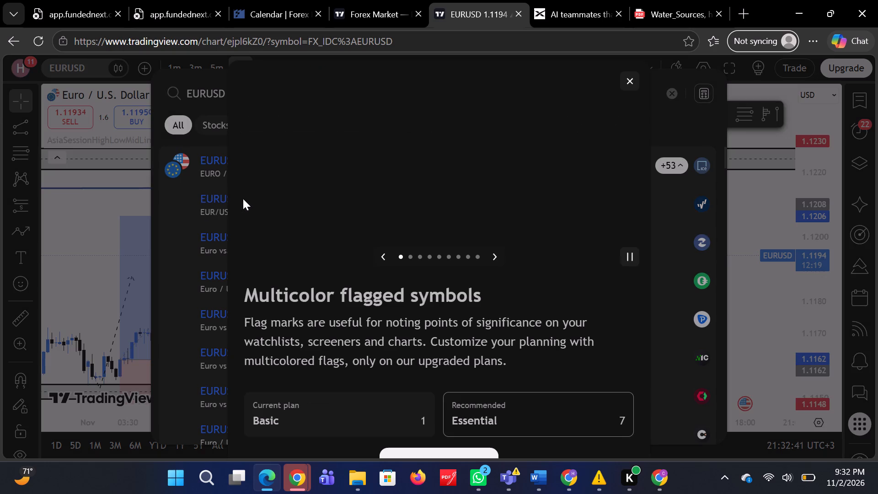
click(629, 79)
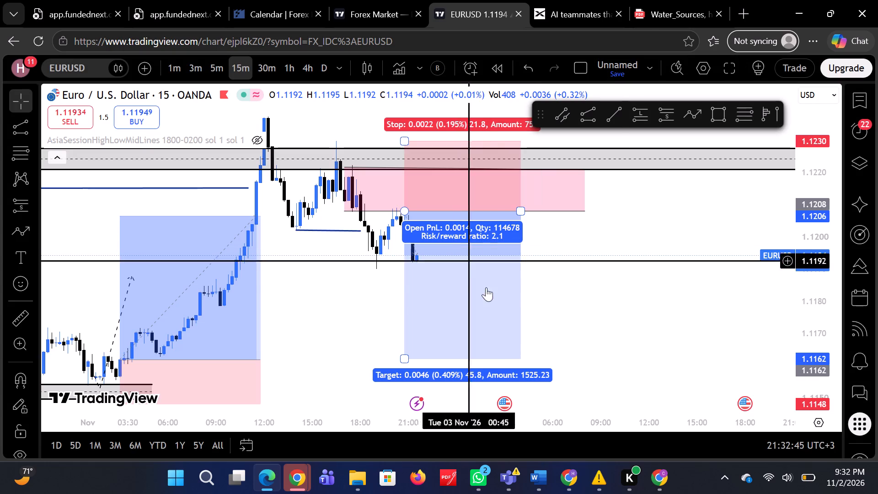
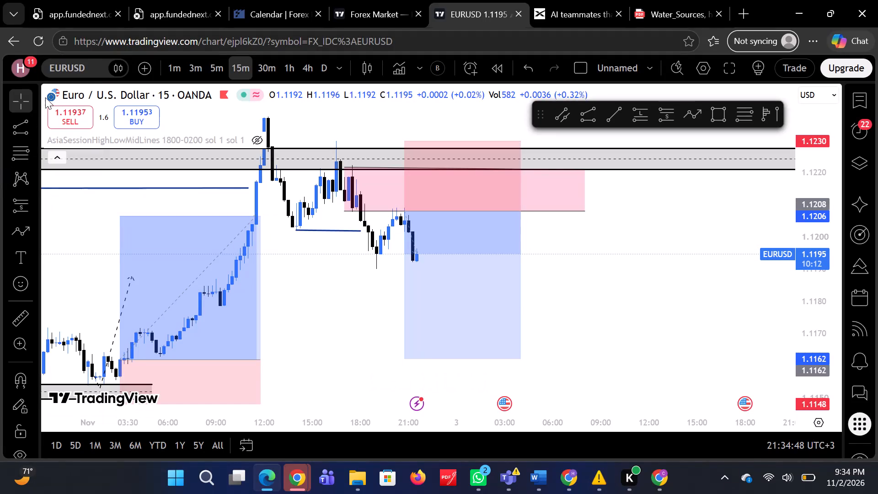
Change the TradingView chart's symbol to the flagged GBPJPY forex pair from ICE and view its chart.
click(88, 70)
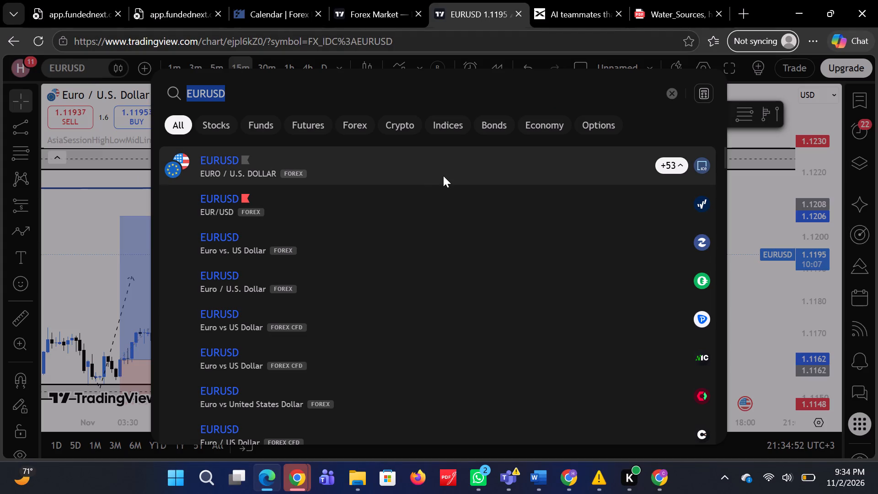
key(BackSpace)
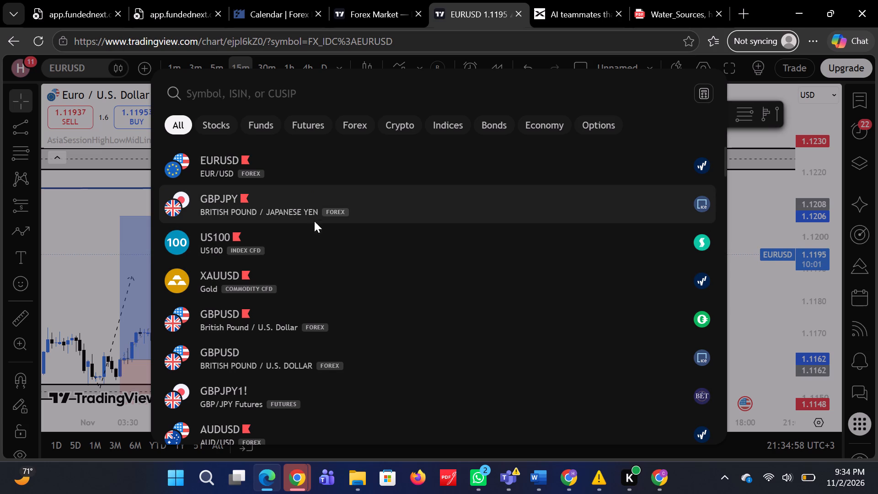
click(335, 203)
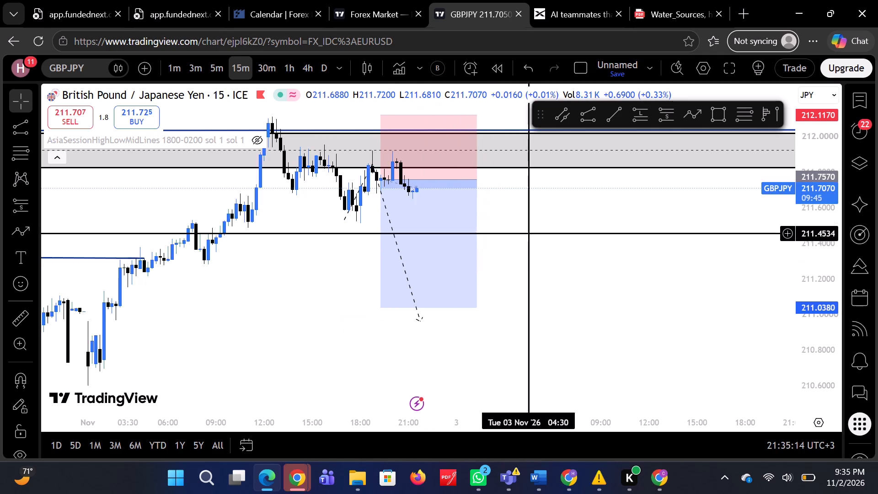
click(572, 220)
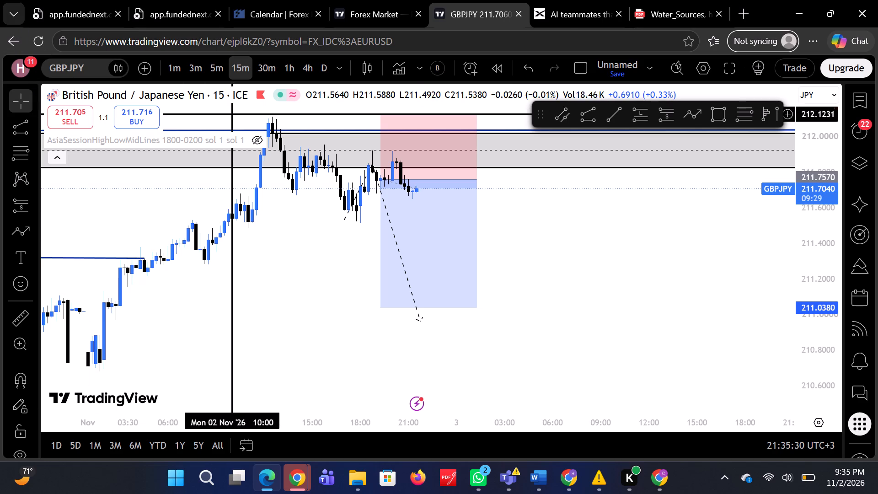
Return to WorldQuant BRAIN, show Simulation 10's test period, run its submission check and examine the failed test.
click(796, 12)
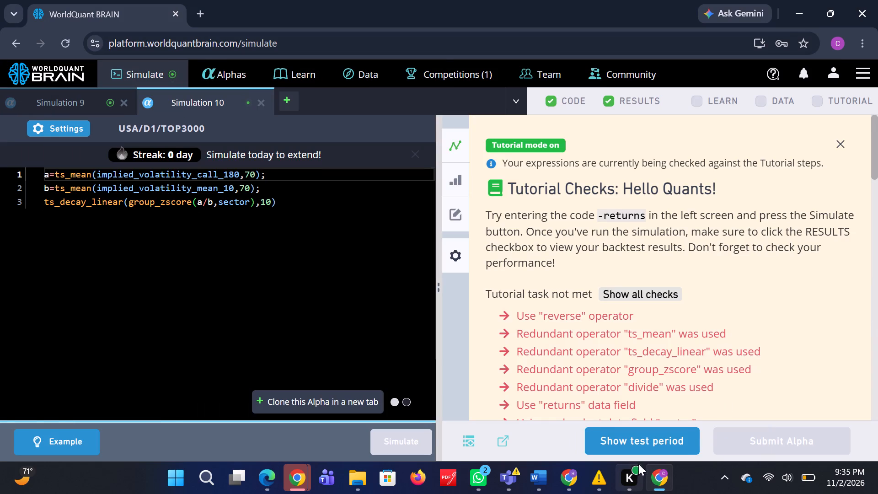
click(664, 443)
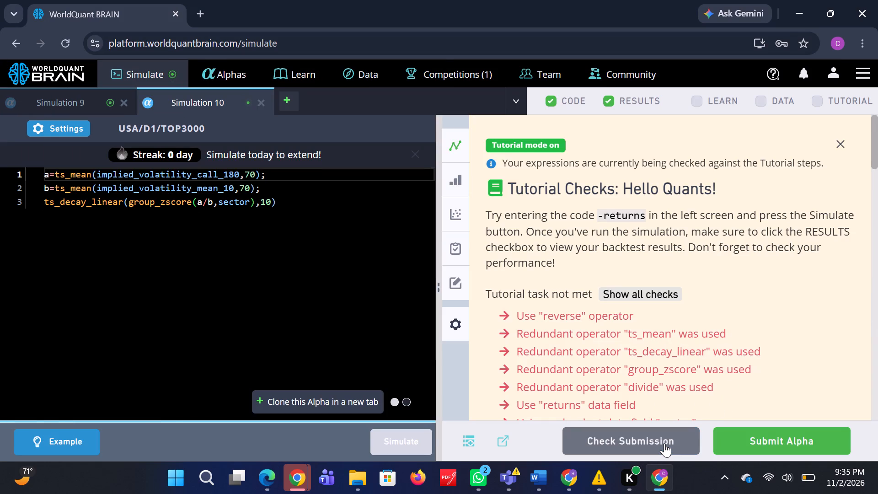
click(664, 443)
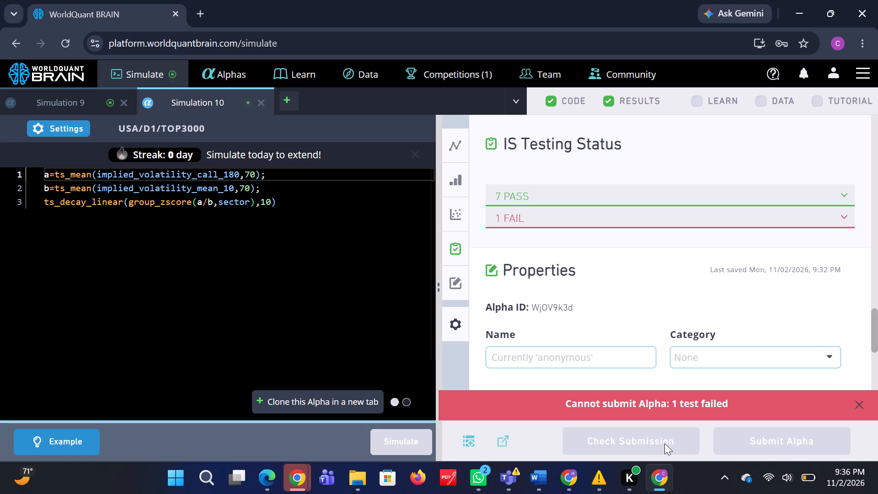
click(704, 219)
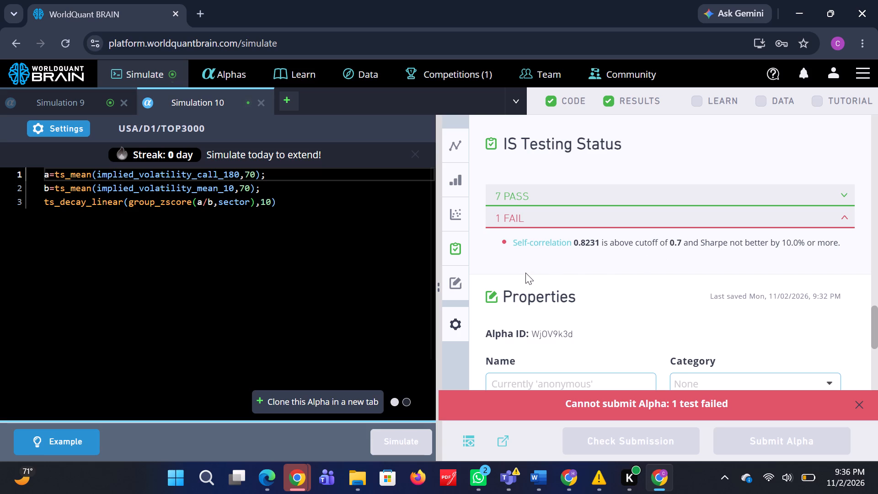
Show Simulation 9's test period and examine the failed test in its IS Testing Status.
click(66, 102)
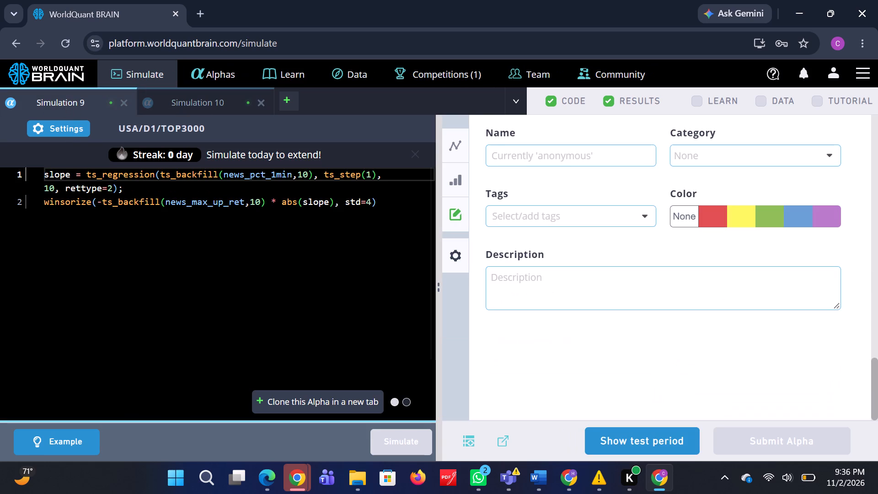
click(662, 433)
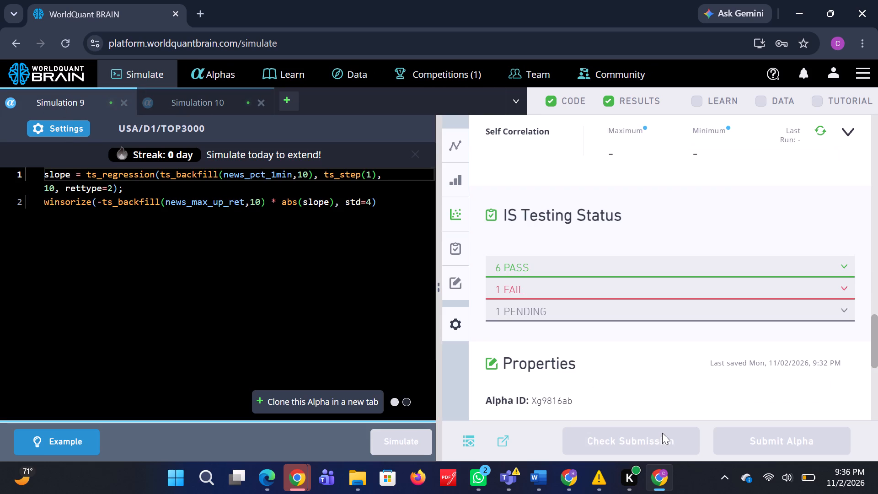
click(613, 283)
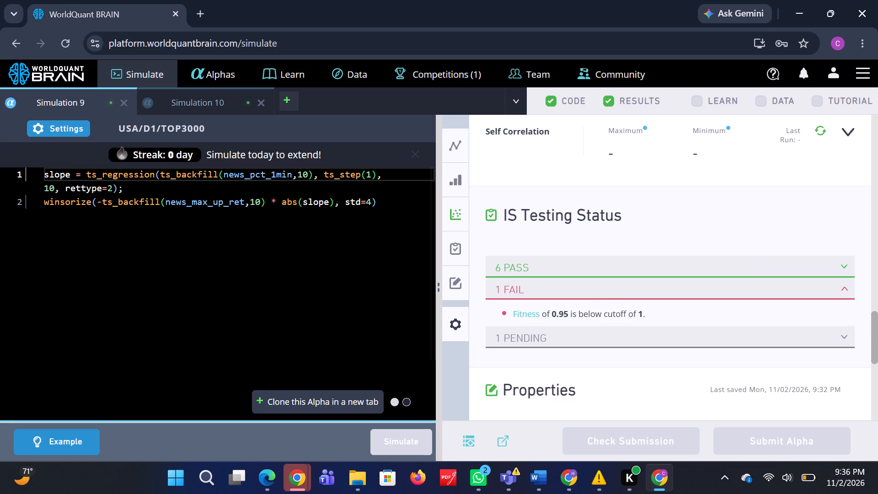
Set the ts_regression lookback in Simulation 9's slope expression to 20 and run the simulation.
click(54, 185)
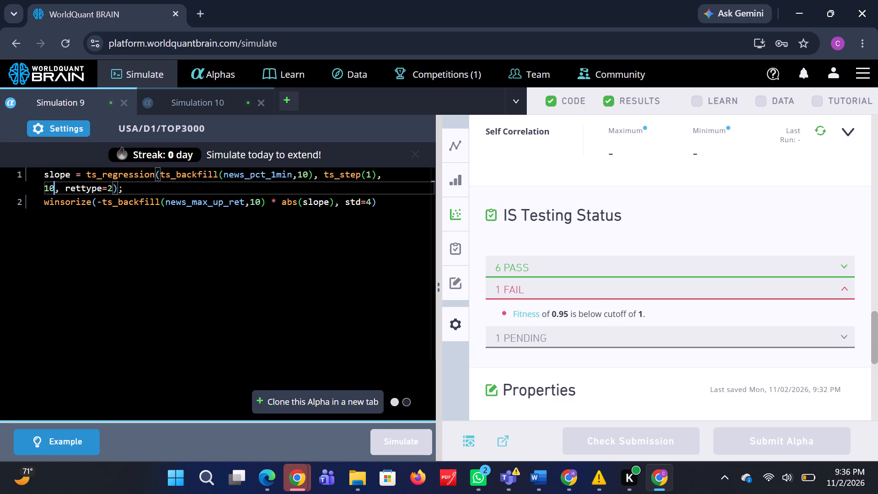
key(BackSpace)
key(BackSpace)
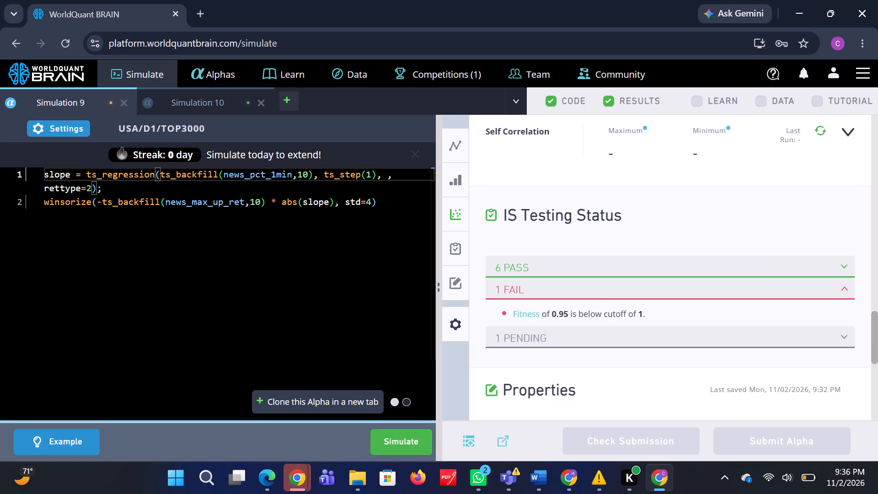
text(20)
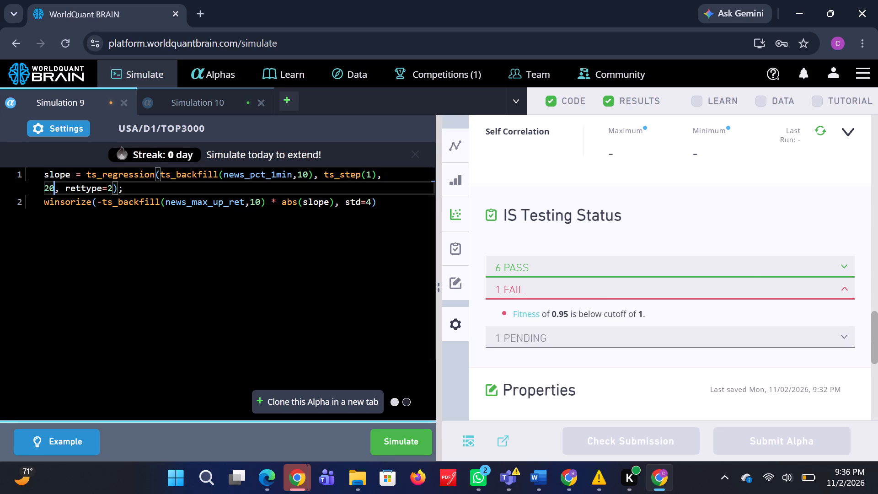
click(388, 439)
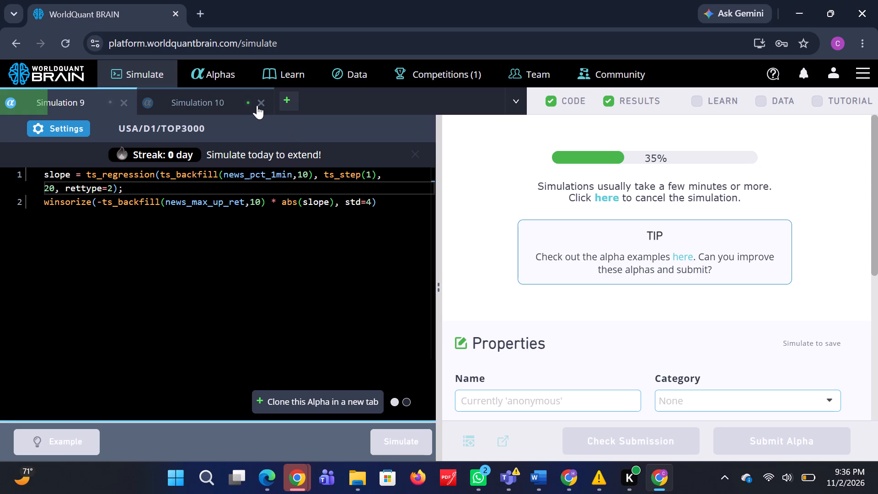
Review Simulation 10's results and examine the failed test in its IS Testing Status.
click(230, 103)
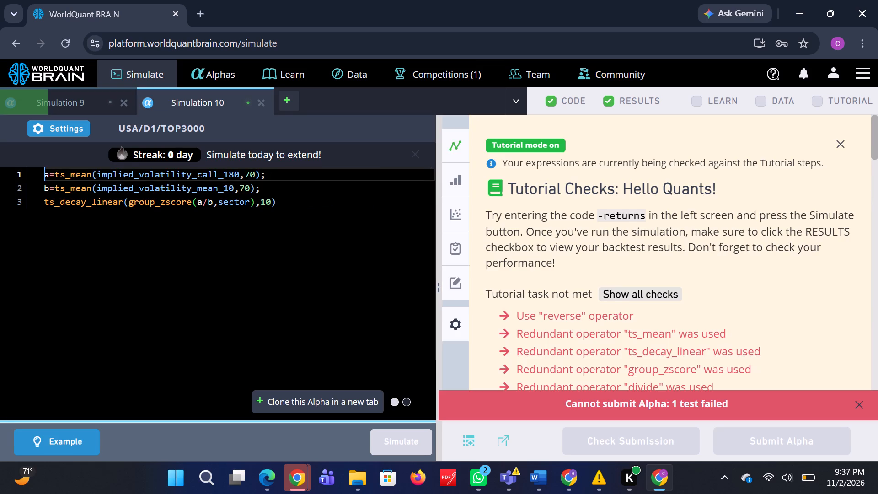
scroll(521, 298, down, 4)
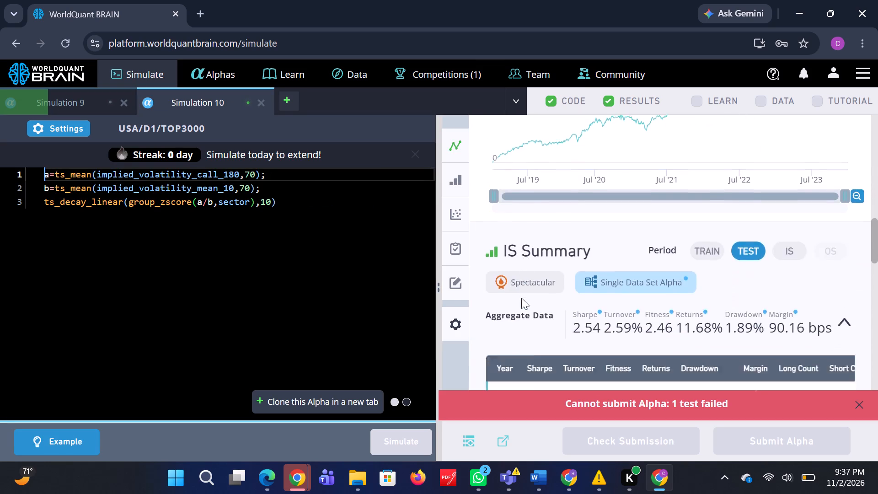
scroll(521, 298, down, 3)
scroll(521, 298, right, 1)
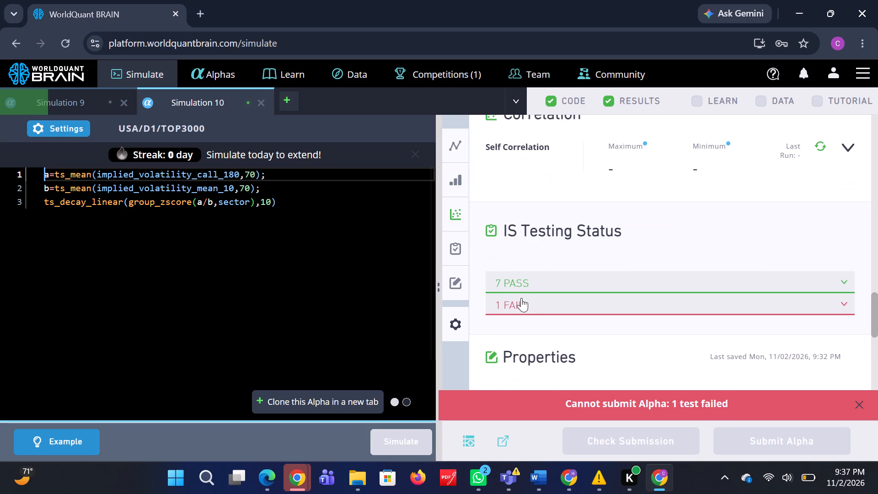
click(535, 304)
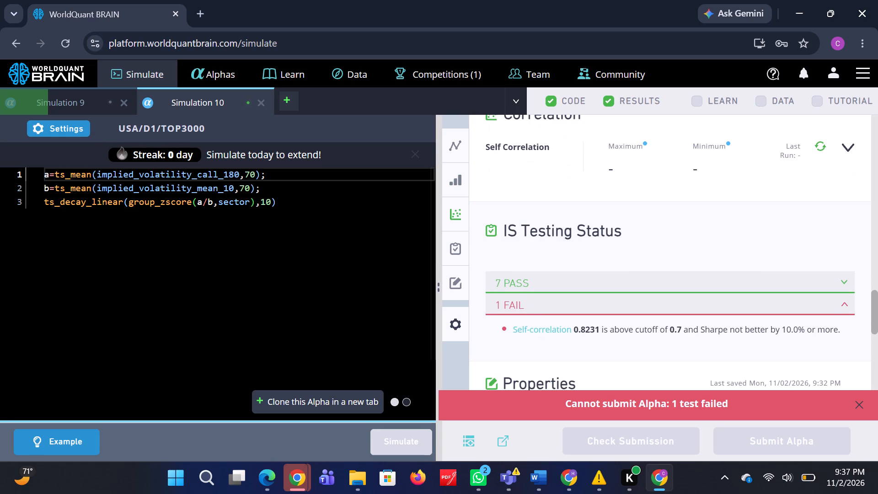
Set Simulation 10's neutralization to Sector, apply the settings and run the simulation.
click(63, 132)
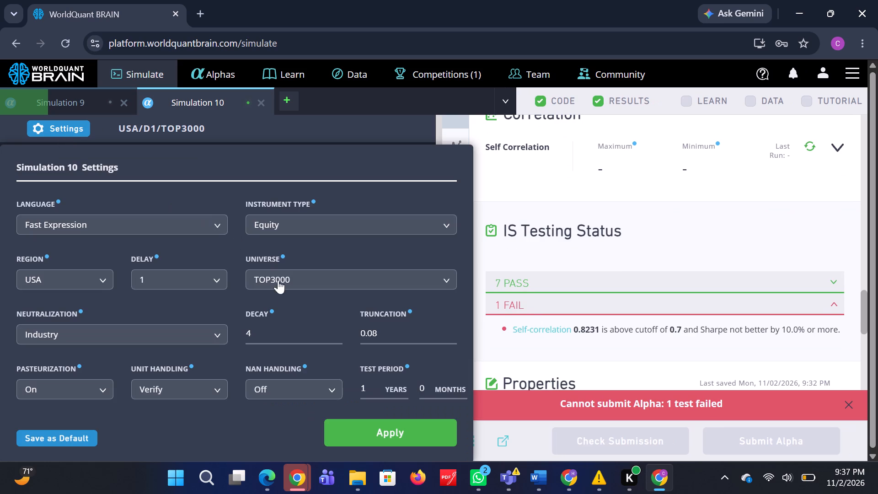
click(218, 336)
click(109, 406)
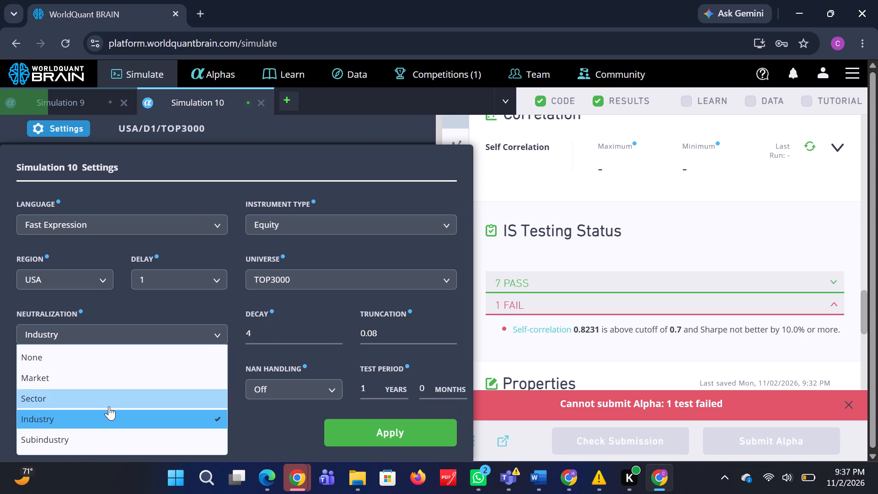
click(383, 432)
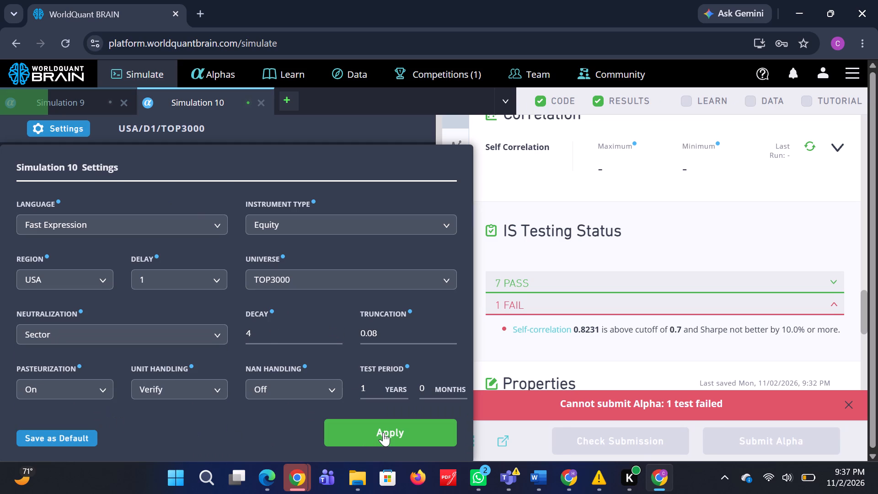
click(400, 446)
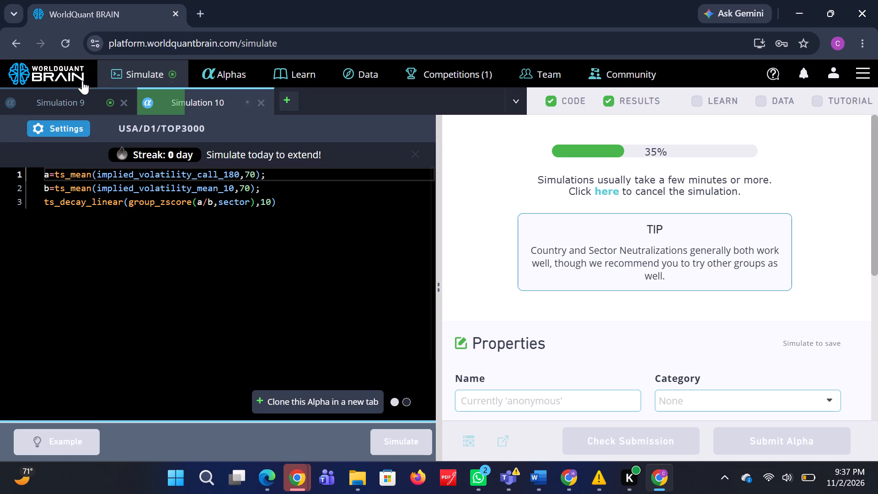
Show Simulation 9's test period, run its submission check and submit the alpha.
click(82, 97)
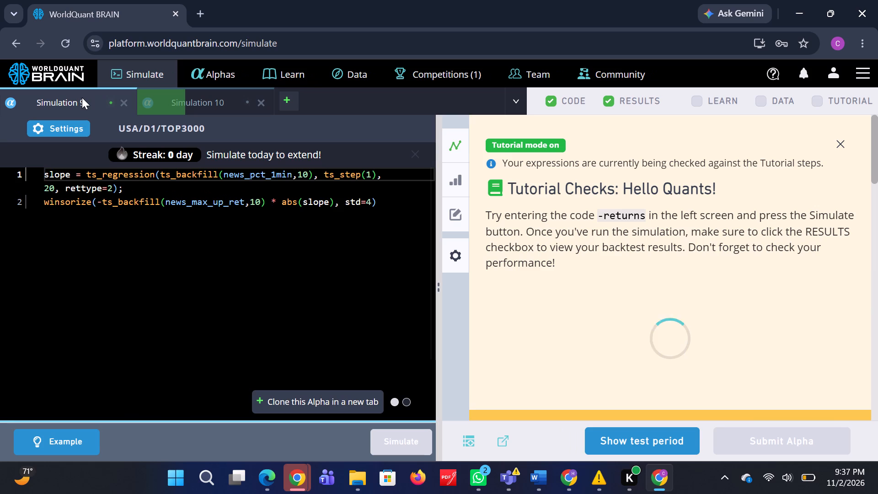
click(622, 440)
click(622, 440)
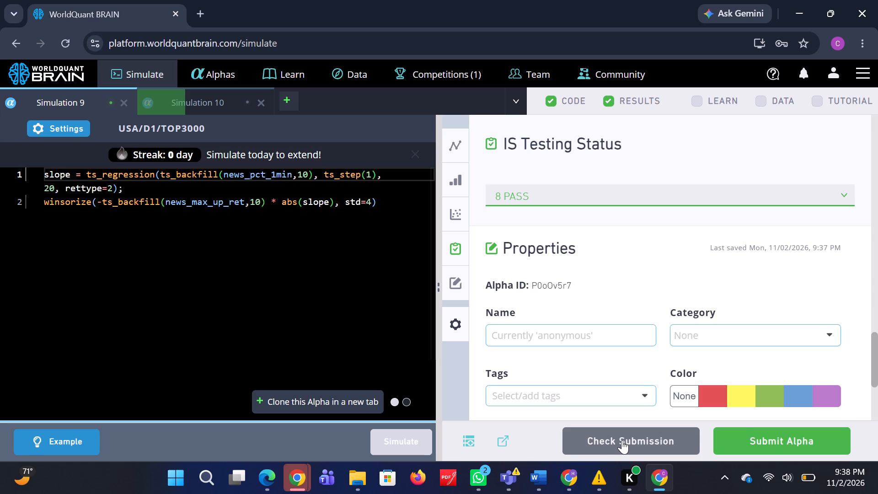
click(767, 438)
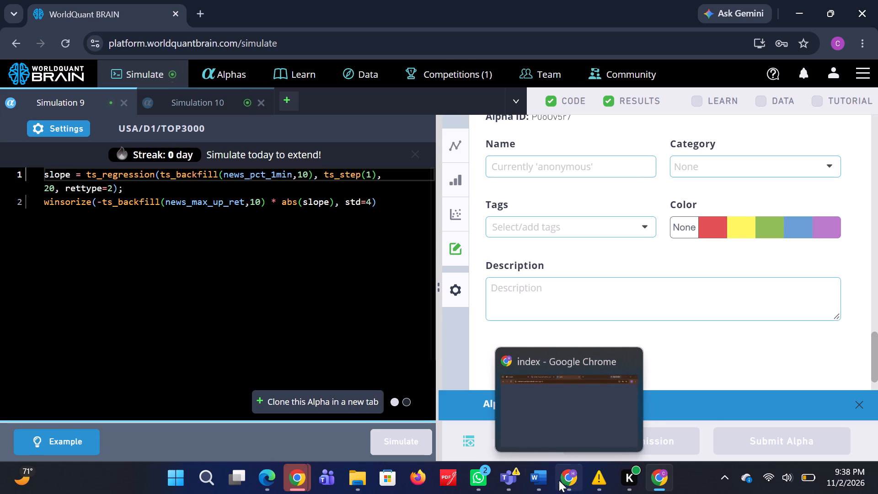
Show Simulation 10's test period and run its submission check.
click(222, 106)
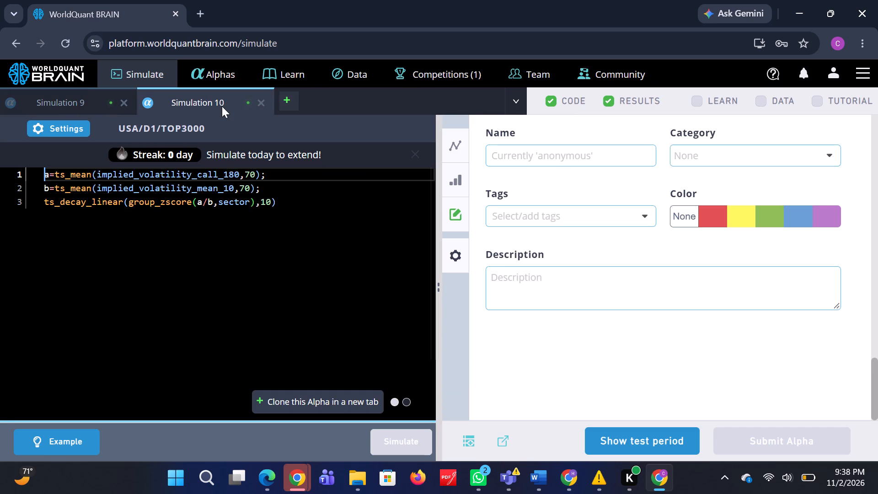
click(642, 432)
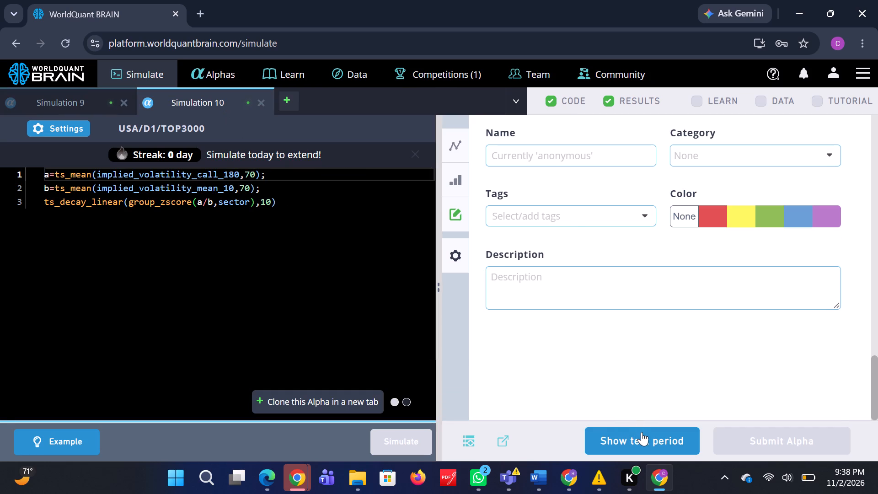
click(647, 435)
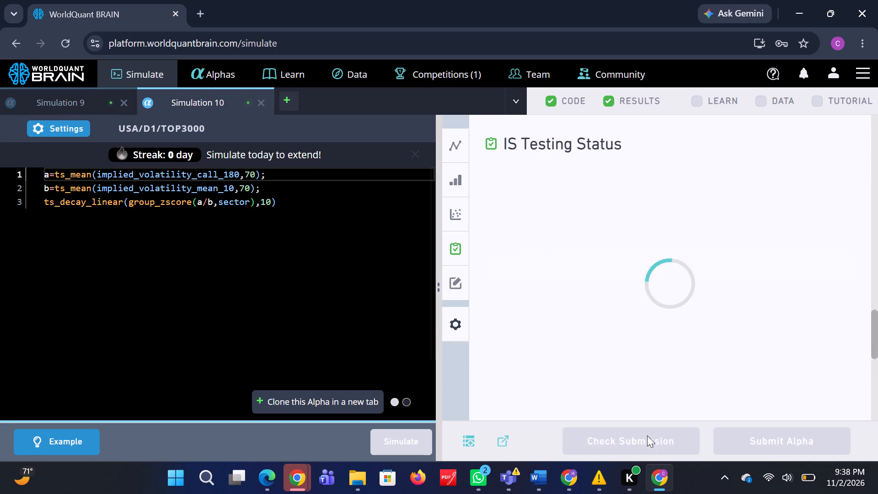
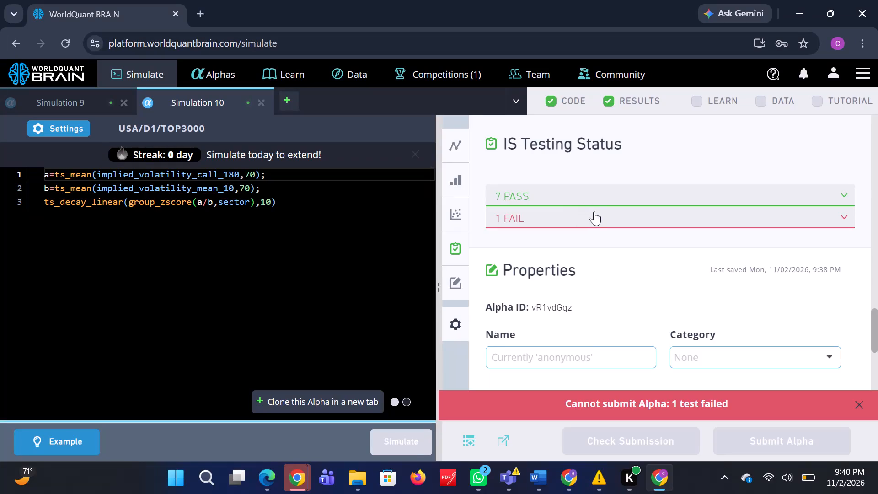
Check Simulation 10's failed test, set its neutralization to Market, apply the settings and rerun the simulation.
click(596, 215)
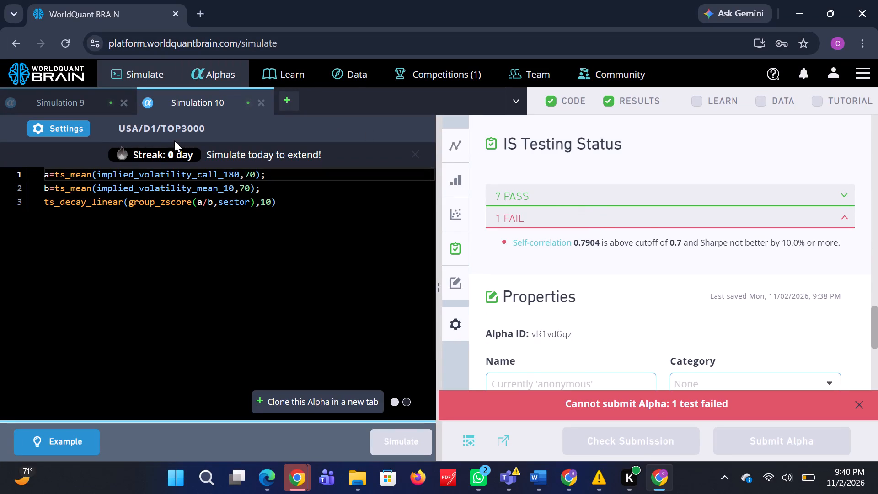
click(76, 131)
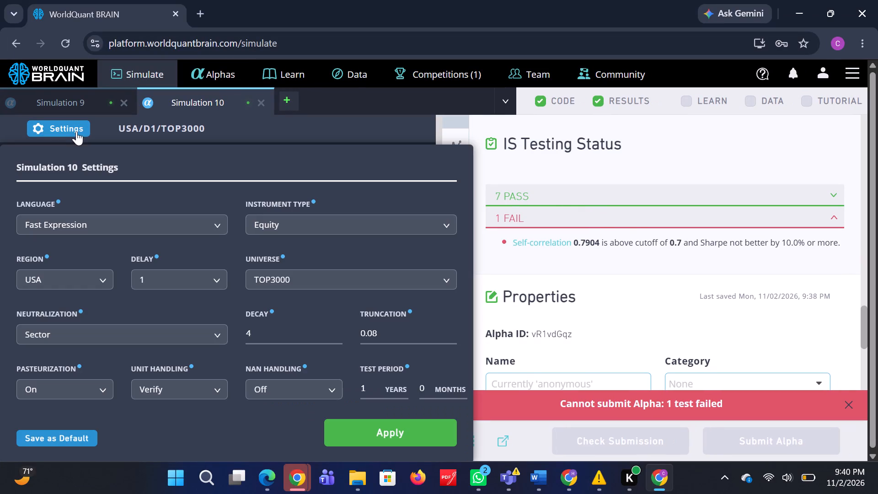
click(209, 331)
click(182, 368)
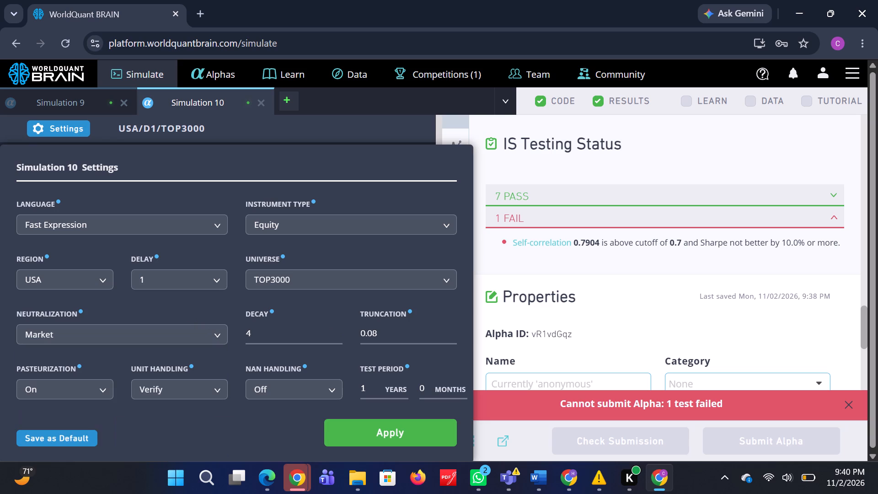
click(335, 426)
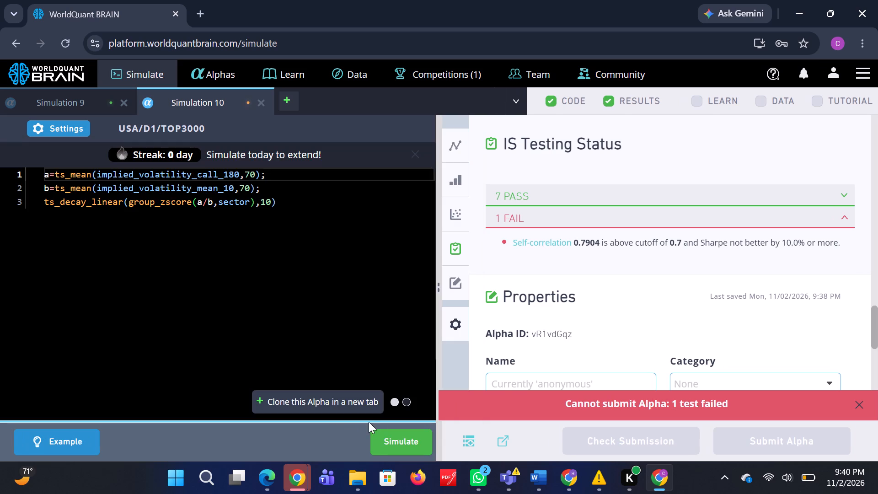
click(402, 439)
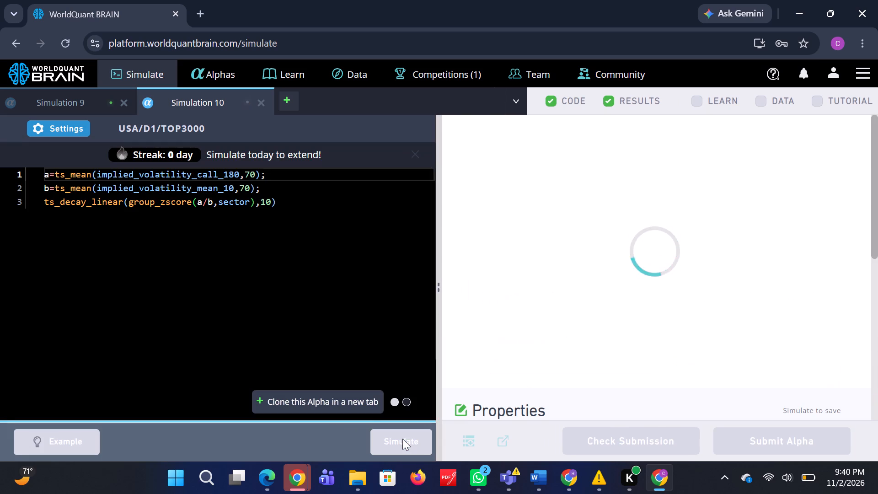
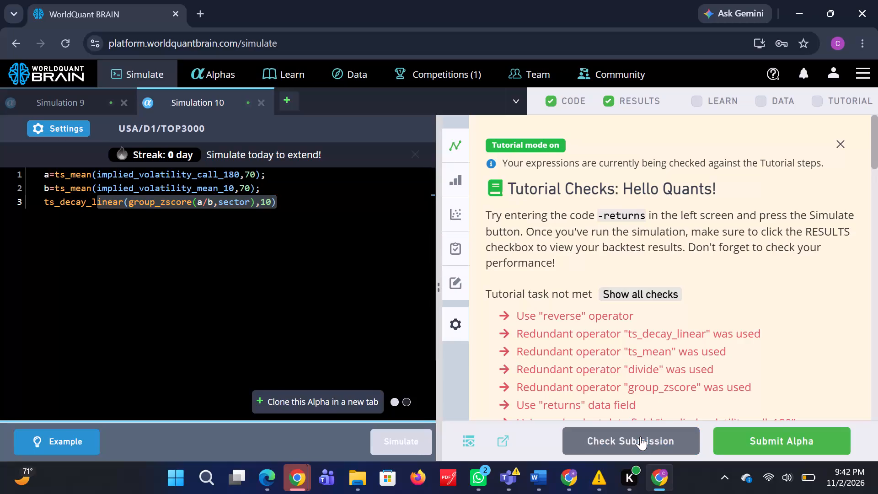
Run the submission check on Simulation 10's alpha.
click(646, 439)
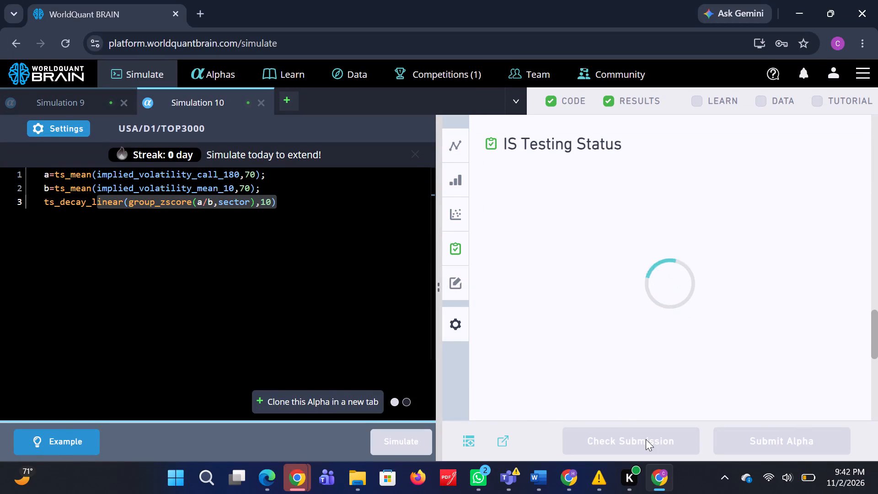
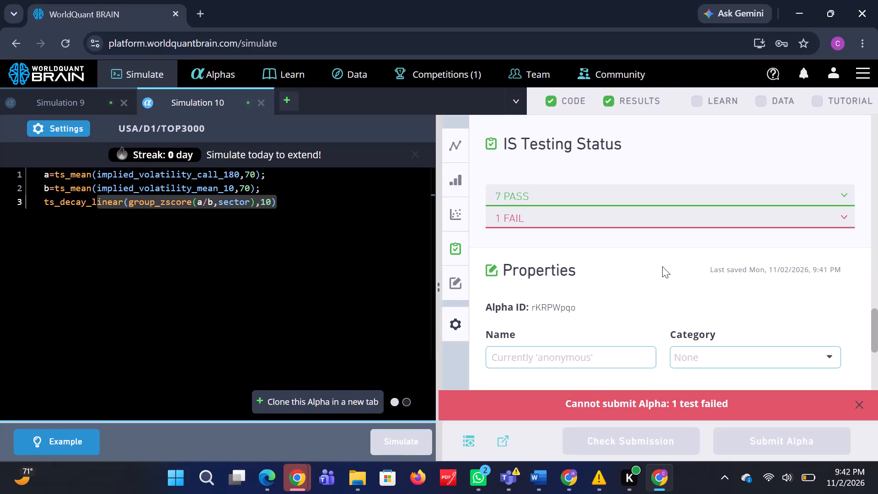
Expand the failed tests in the IS Testing Status of Simulation 10's alpha to read the failure details.
click(658, 216)
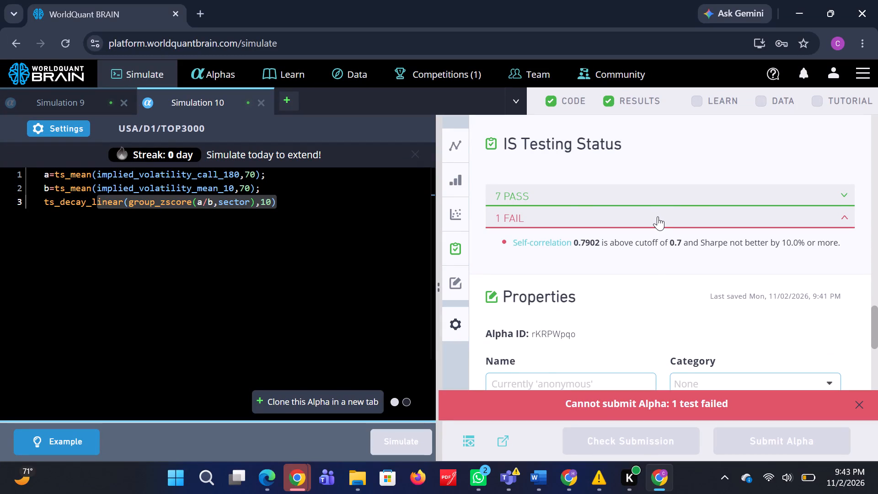
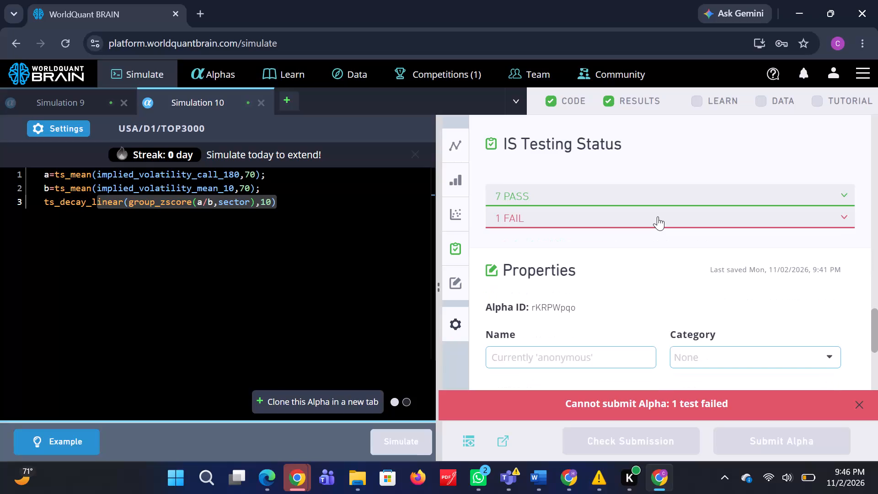
Expand the failed test in Simulation 10's IS Testing Status to read why the alpha cannot be submitted.
click(658, 216)
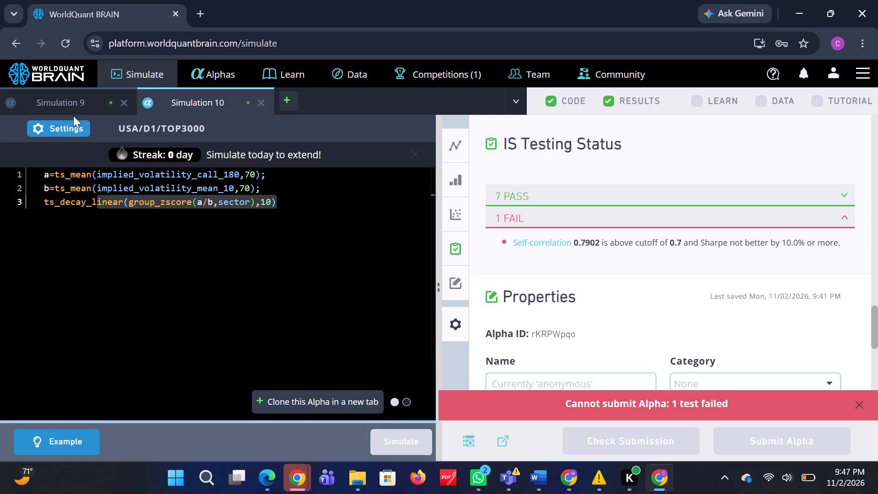
Set the decay to 20 in Simulation 10's settings, apply it, and rerun the simulation.
click(74, 133)
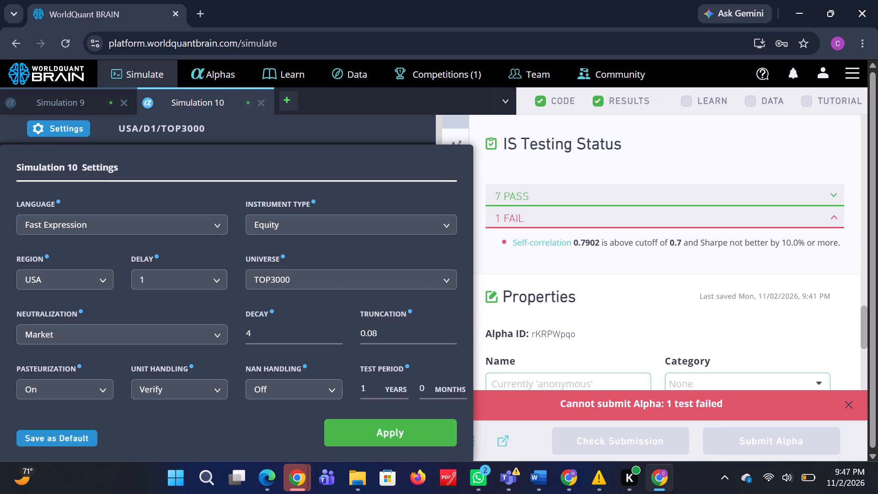
click(276, 330)
key(BackSpace)
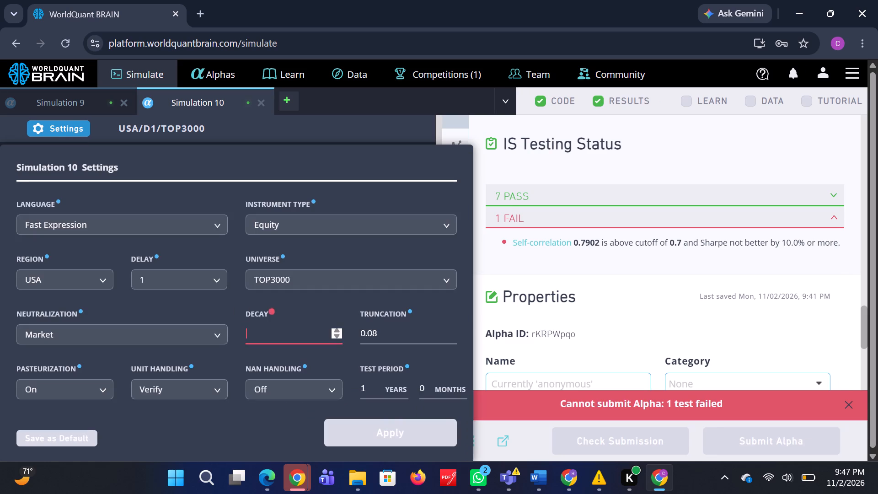
text(20)
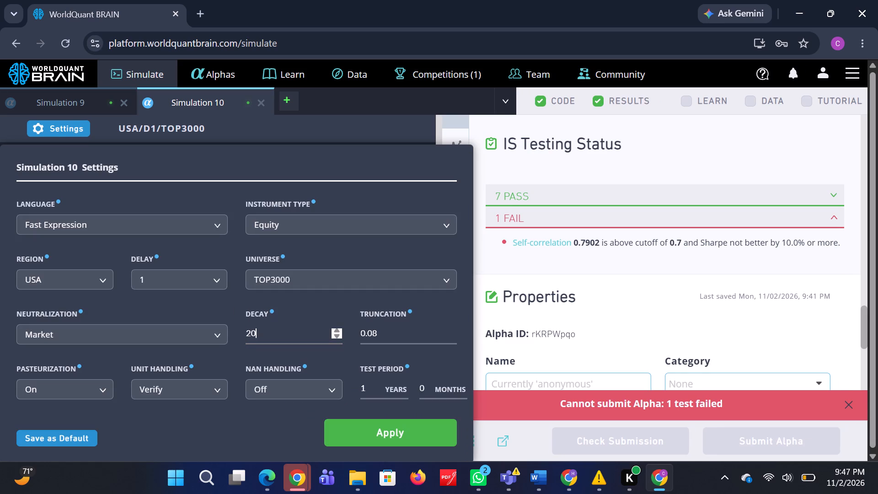
click(380, 431)
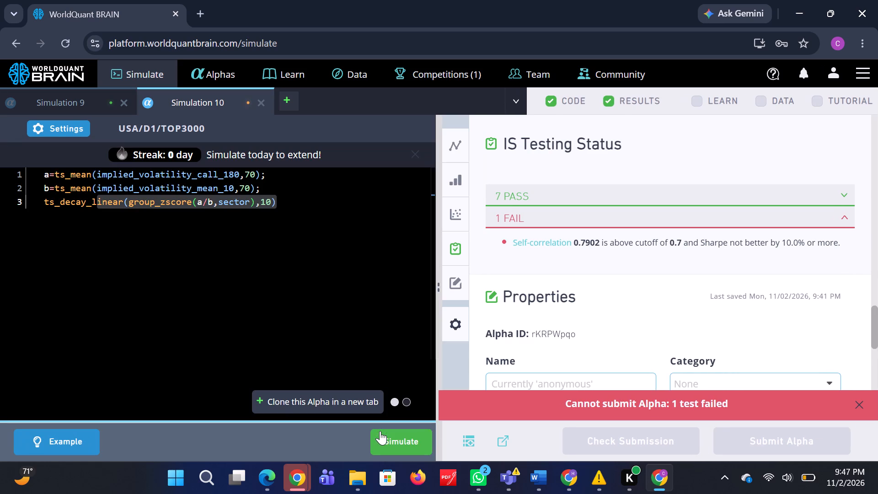
click(395, 443)
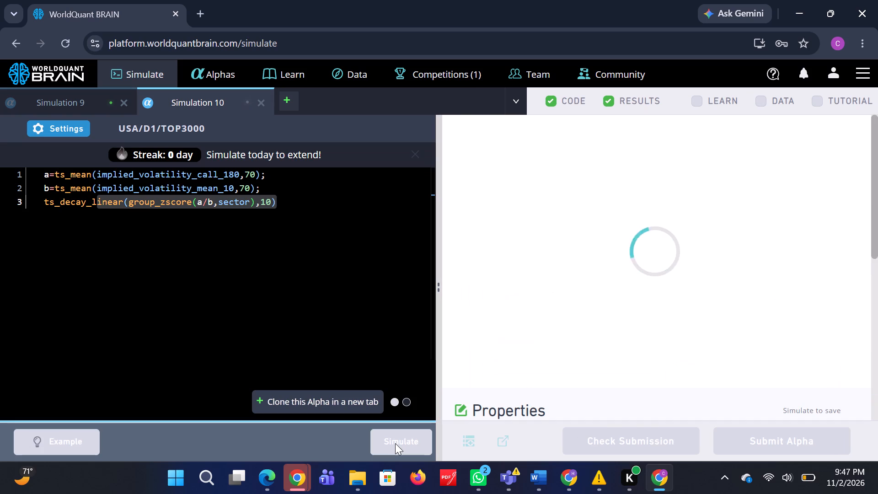
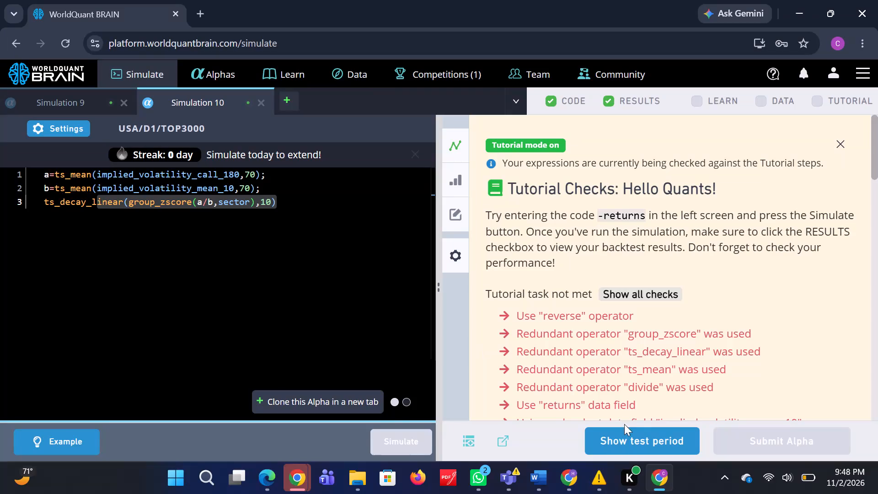
Reveal the test period of Simulation 10, run the submission check, and expand the failed test in IS Testing Status.
click(616, 436)
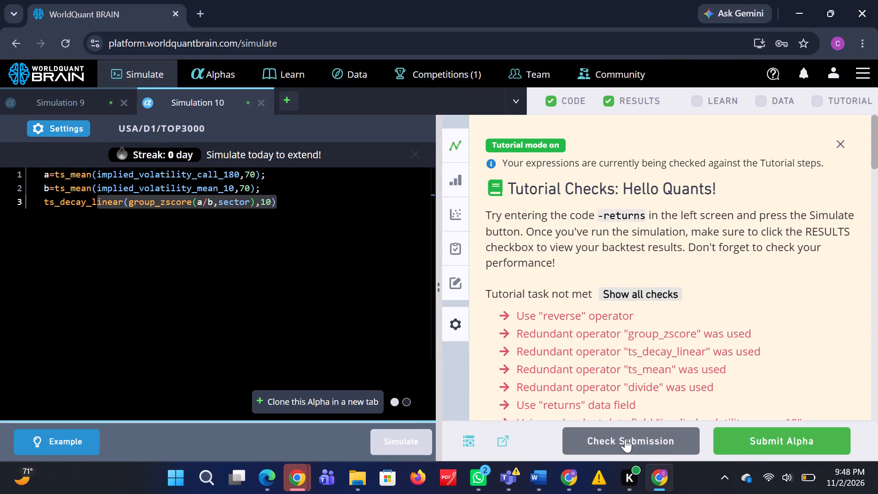
click(625, 439)
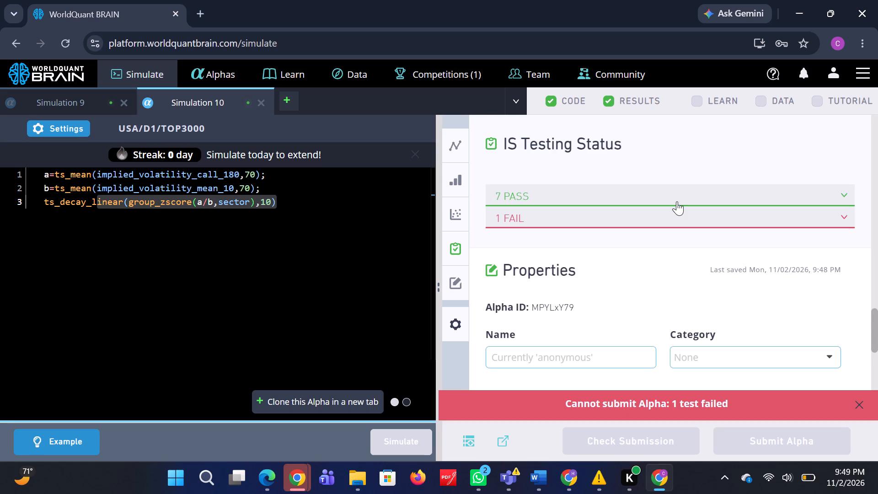
click(673, 214)
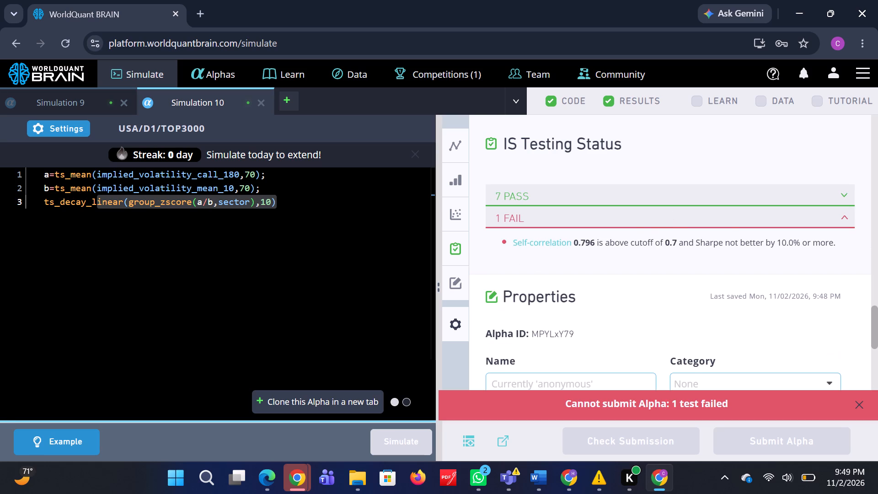
Set the ts_mean lookback to 90 for both implied_volatility_call_180 and implied_volatility_mean_10 in Simulation 10's expression.
click(247, 173)
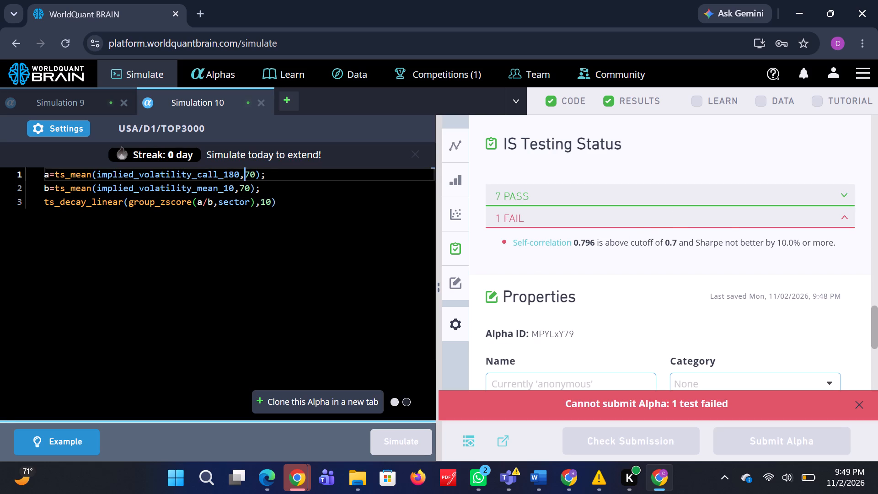
click(250, 172)
key(BackSpace)
key(9)
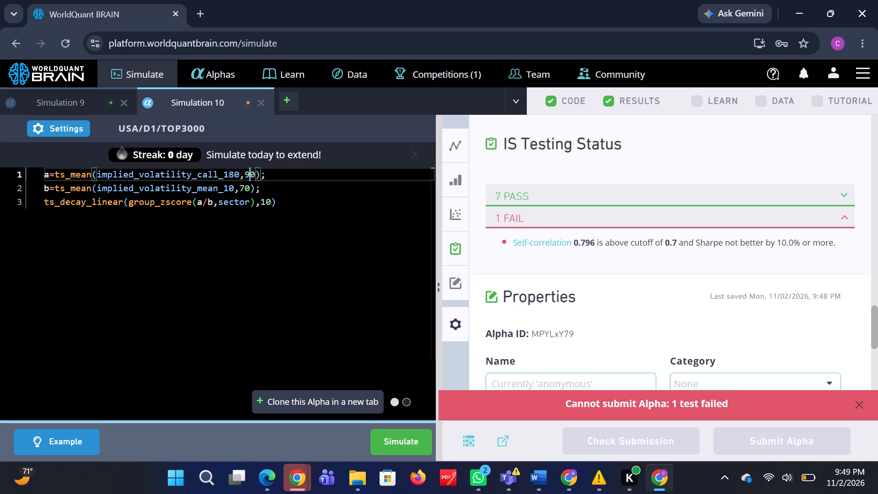